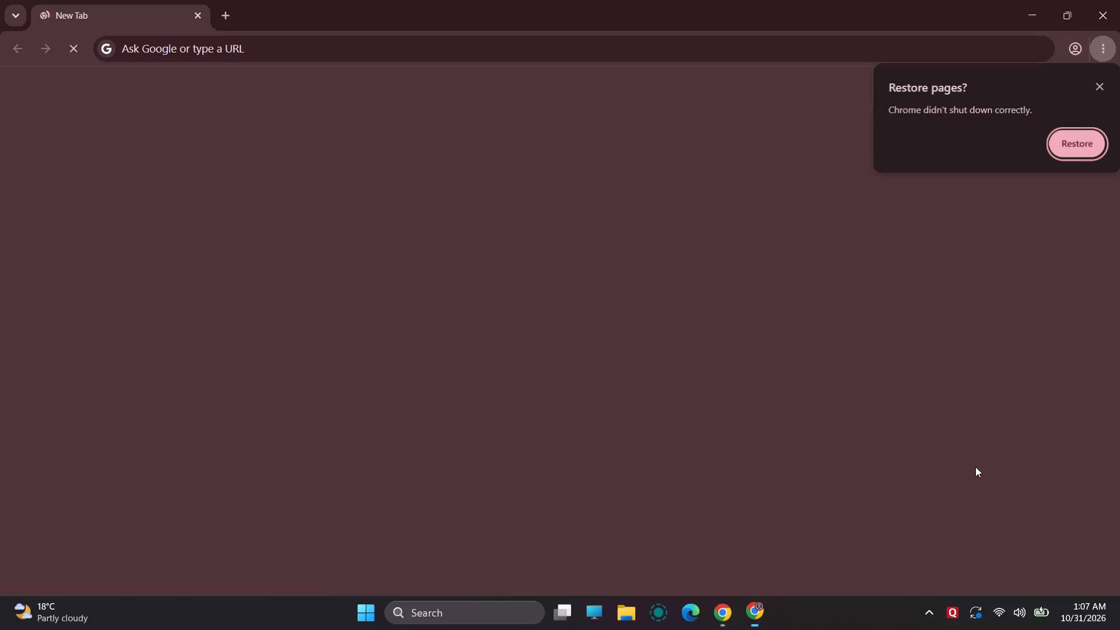
# Open Meta Business Suite at business.facebook.com and dismiss the prompt to restore pages.
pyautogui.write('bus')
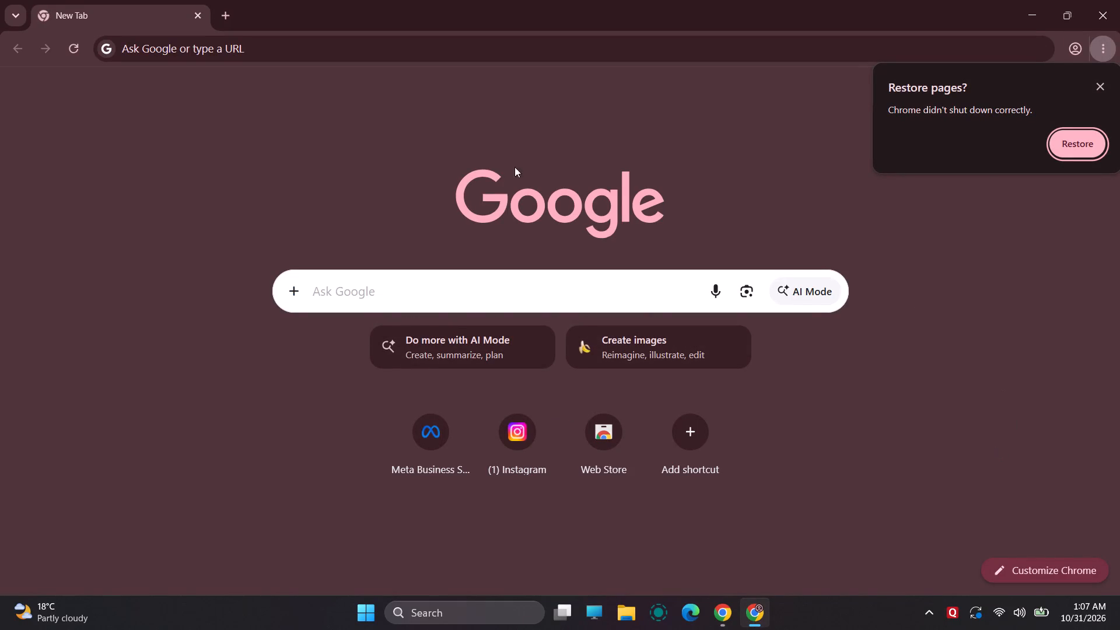
pyautogui.click(416, 46)
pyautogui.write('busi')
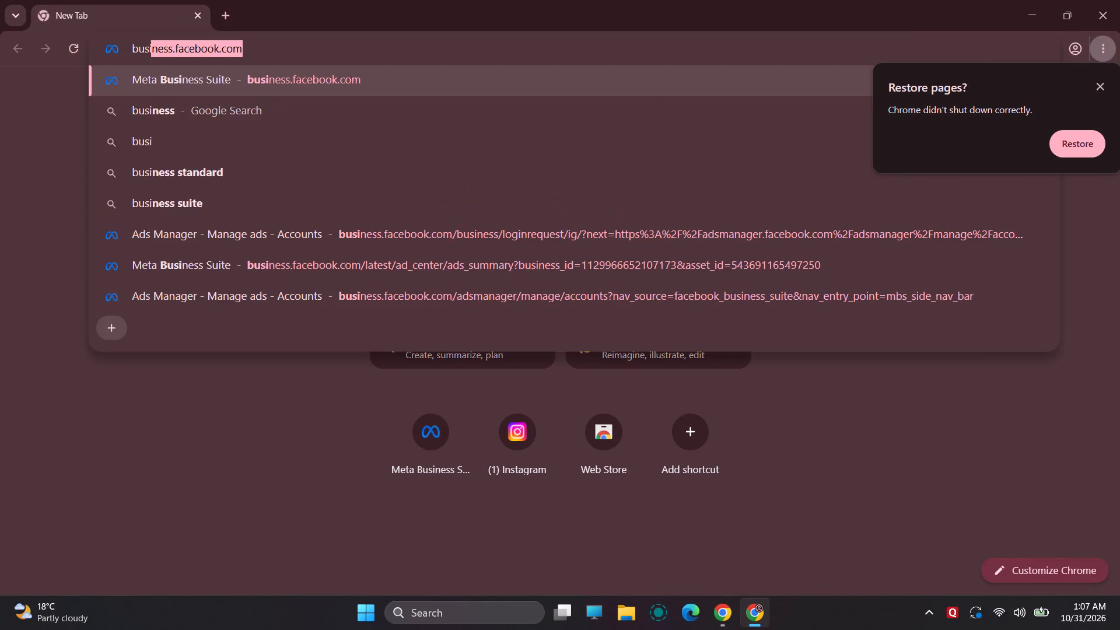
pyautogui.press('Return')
pyautogui.click(1102, 83)
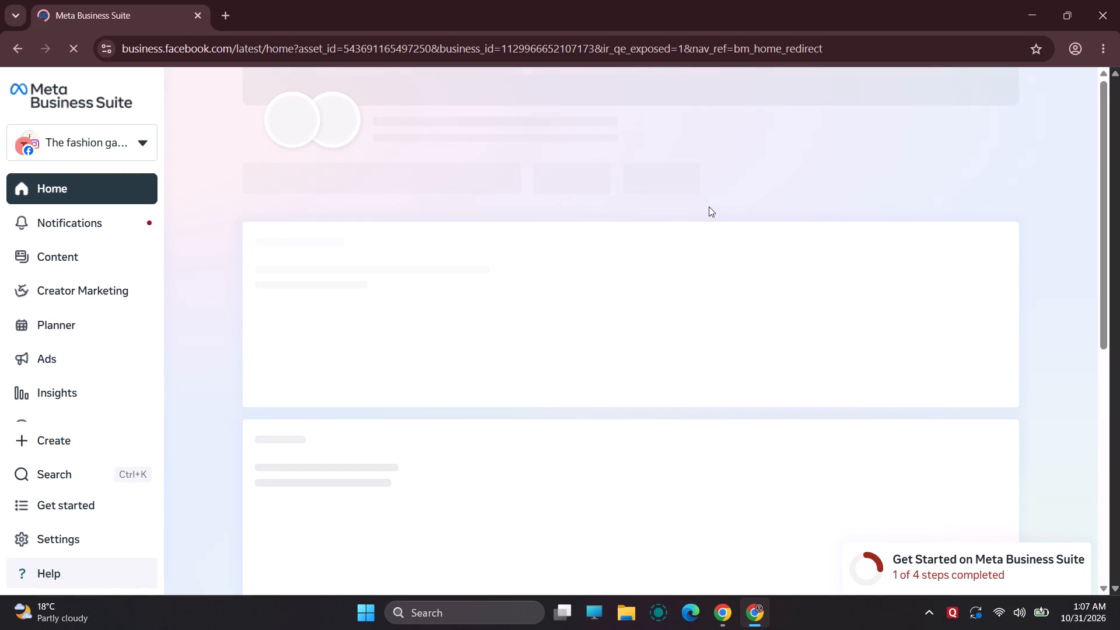
# Show all ads in the Ads section, dismiss the metrics notice and examine the results of the Oct 29 Engagement ad.
pyautogui.click(64, 358)
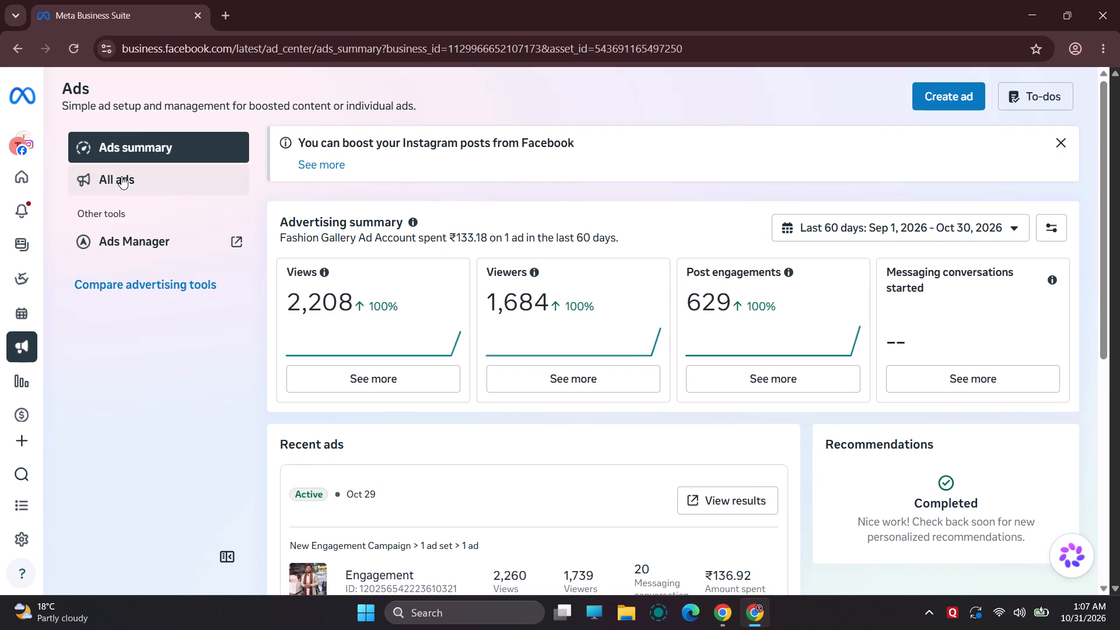
pyautogui.click(121, 176)
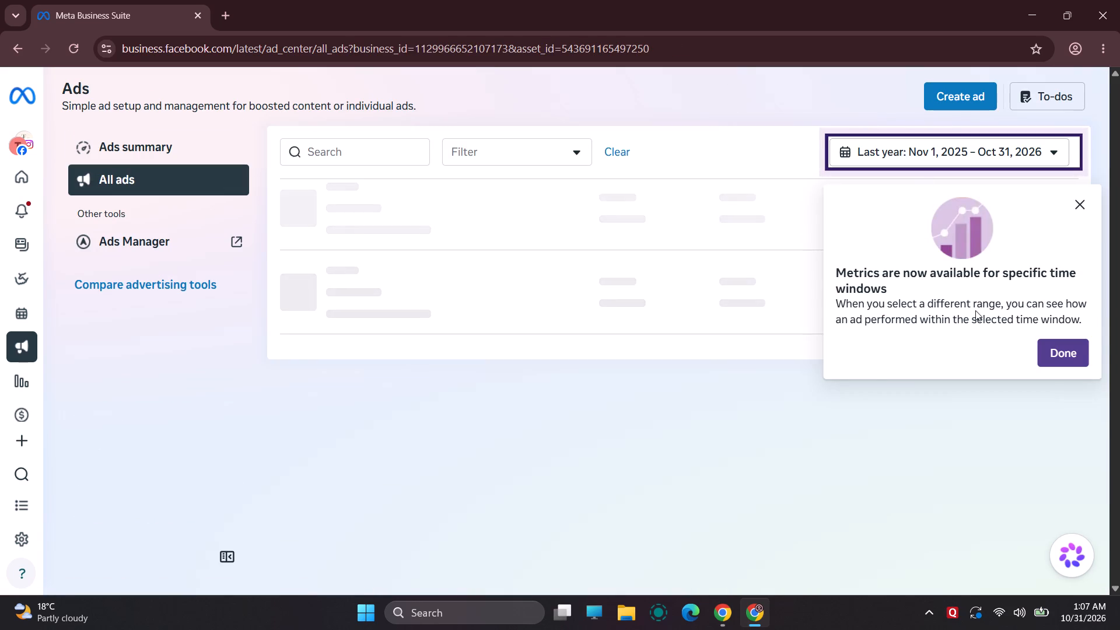
pyautogui.click(1081, 206)
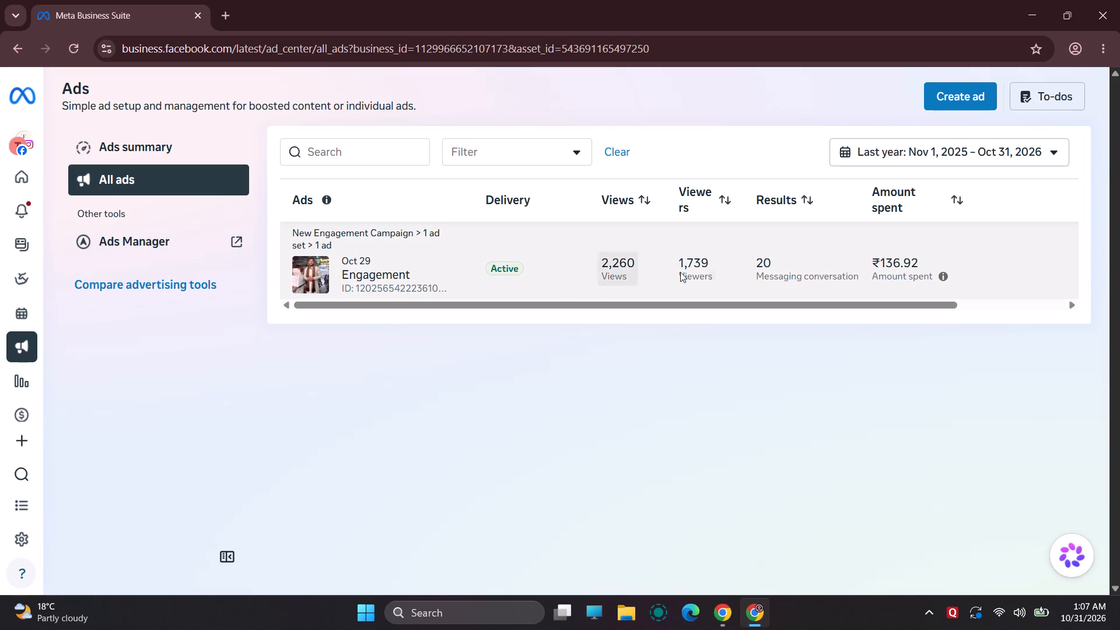
pyautogui.click(766, 264)
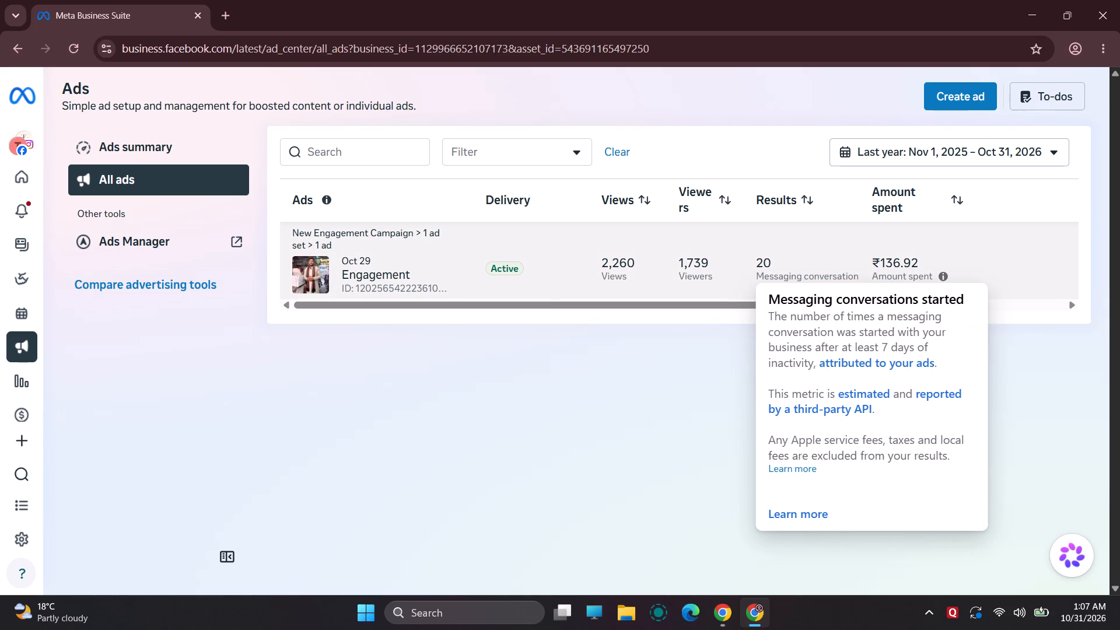
# Open Ads Manager from the Ads section and switch to its browser tab.
pyautogui.click(126, 242)
pyautogui.click(123, 0)
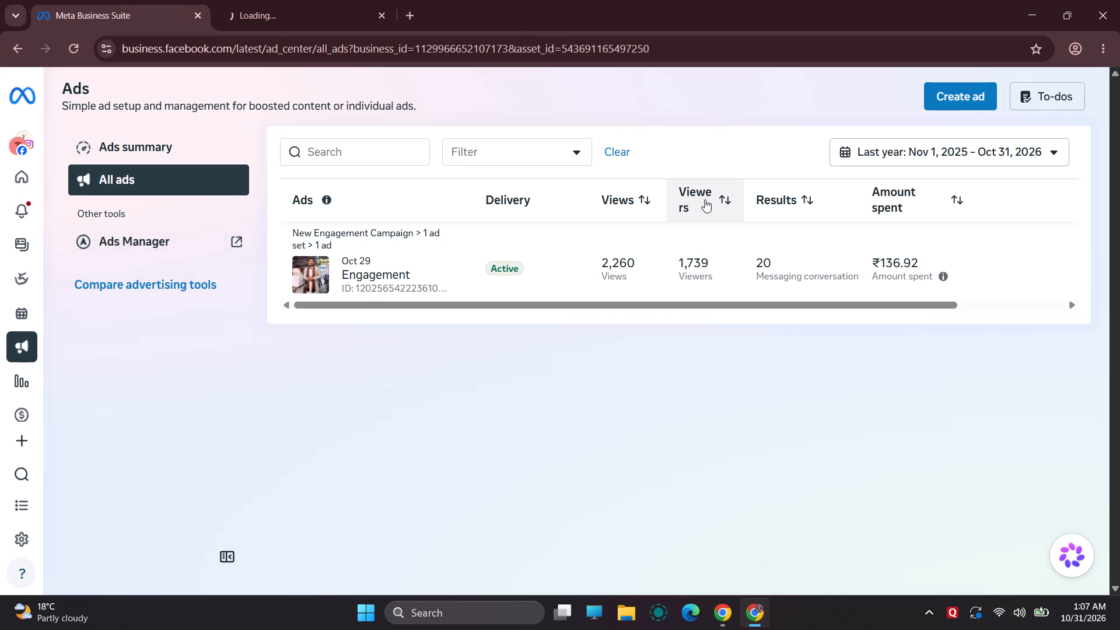
pyautogui.click(879, 262)
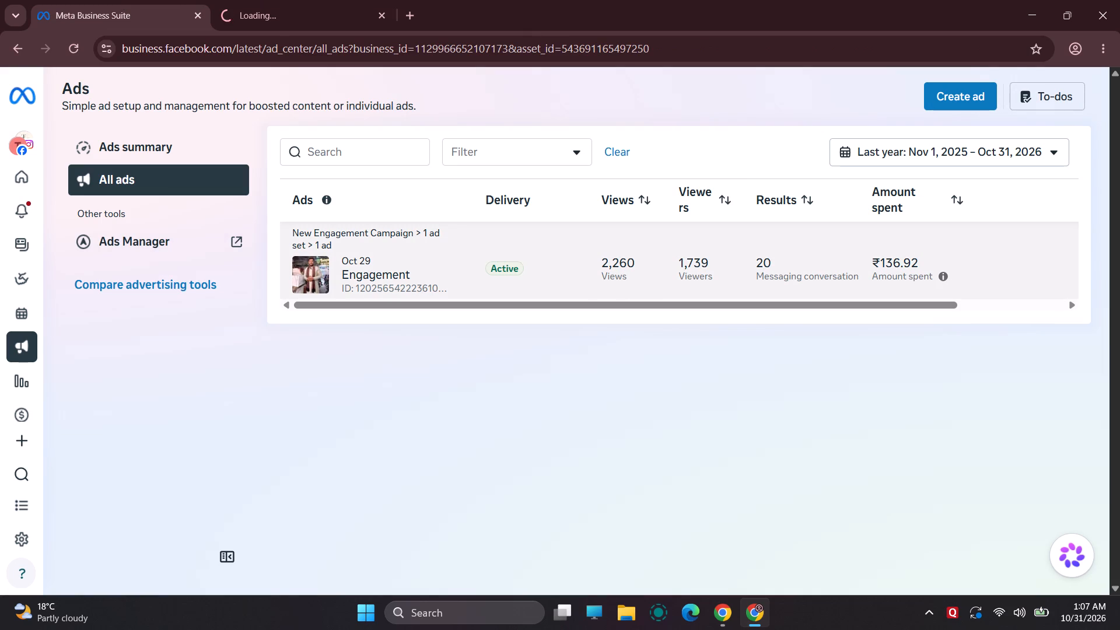
pyautogui.click(293, 0)
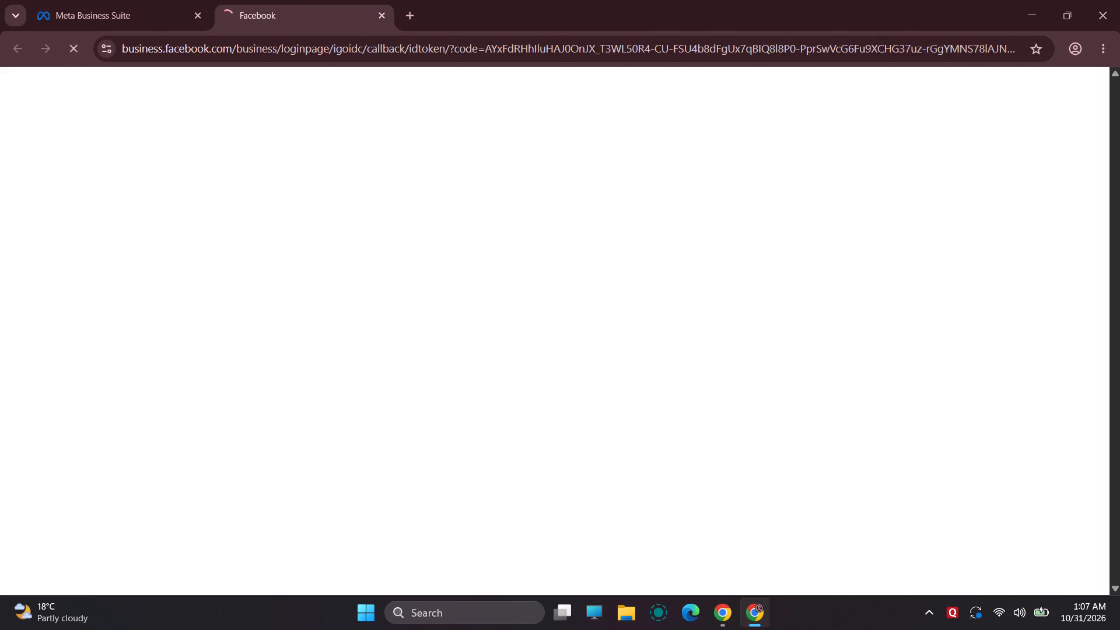
pyautogui.click(104, 0)
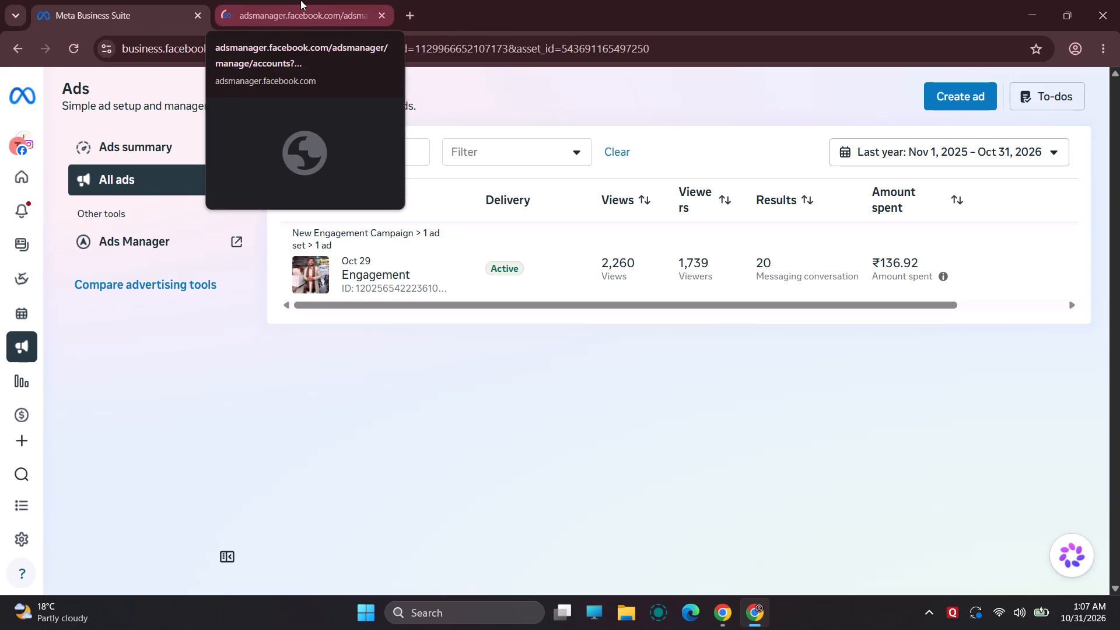
pyautogui.click(300, 0)
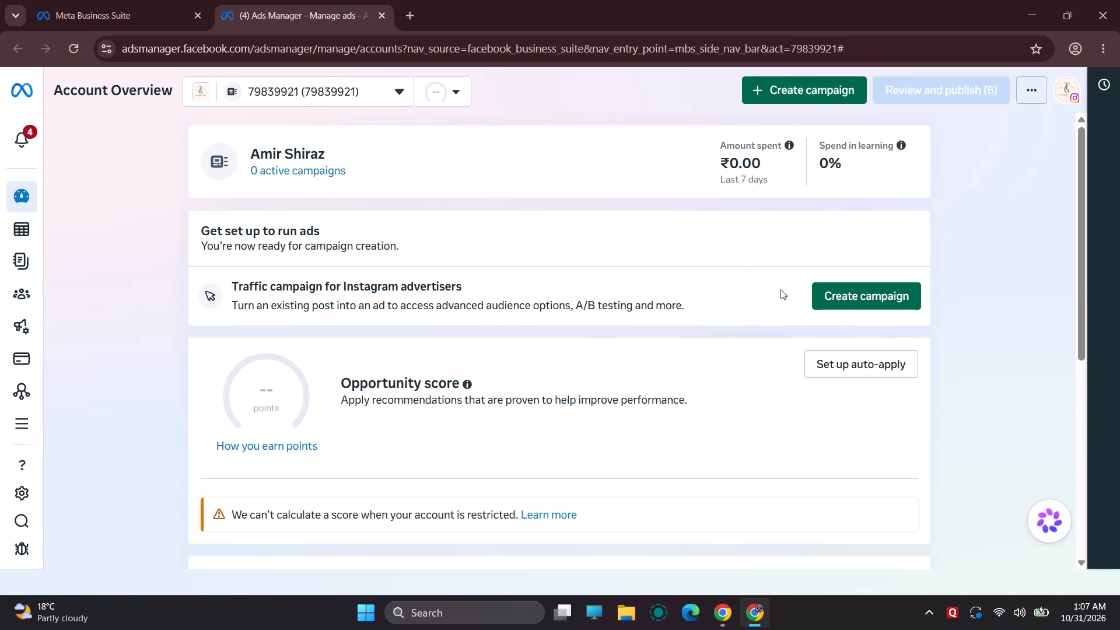
# Open the Campaigns table in Ads Manager and examine all its columns, from delivery to bid strategy, for the listed campaigns.
pyautogui.scroll(-4, 1033, 219)
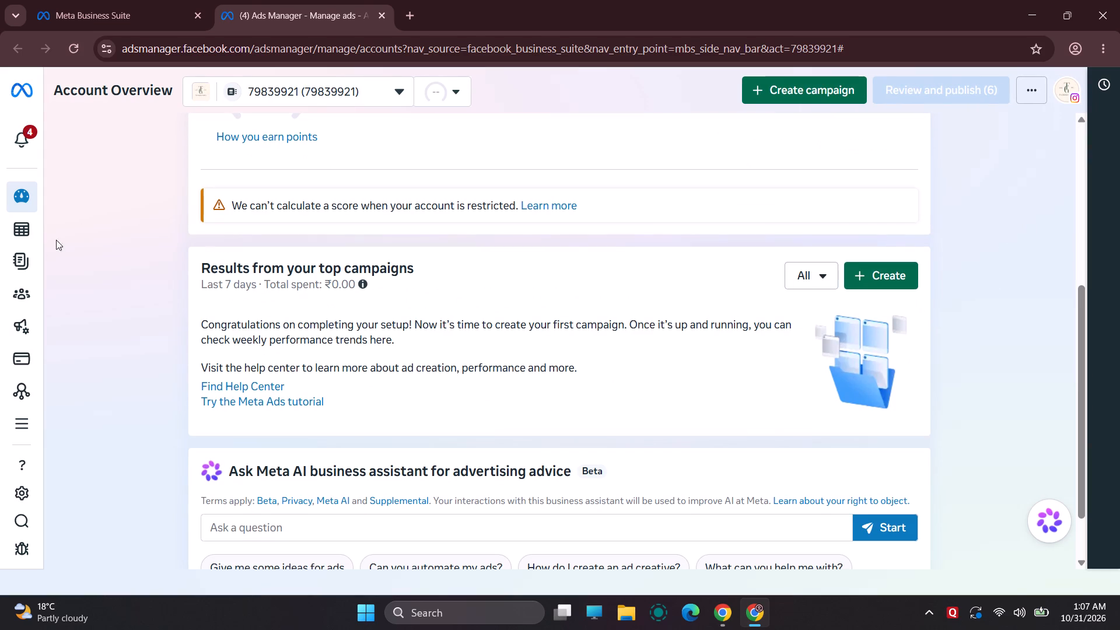
pyautogui.click(71, 235)
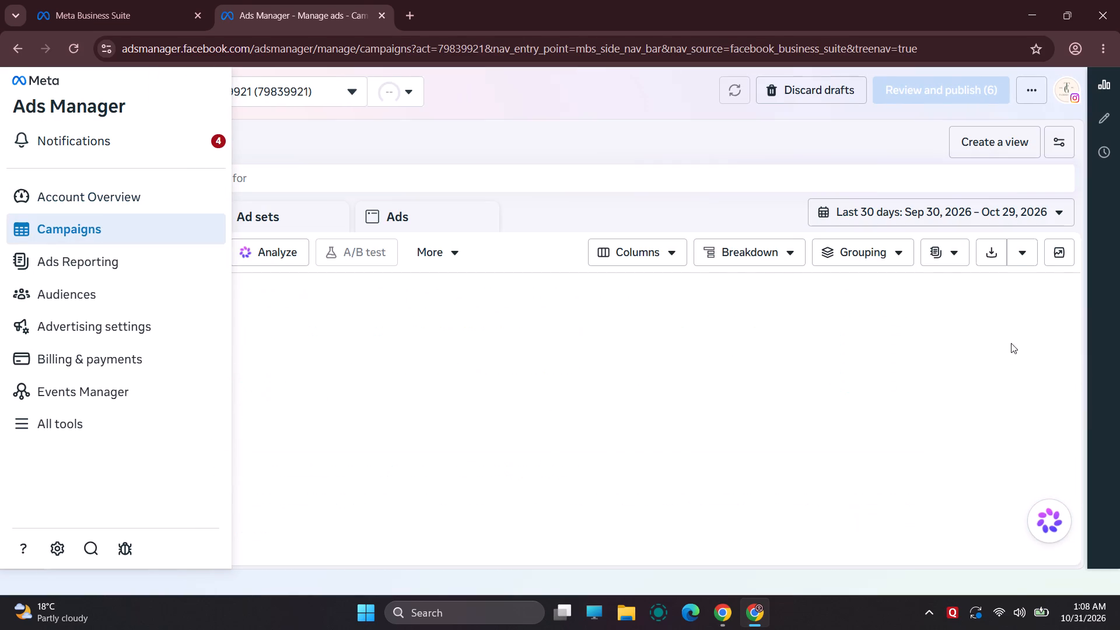
pyautogui.moveTo(452, 442); pyautogui.dragTo(574, 452)
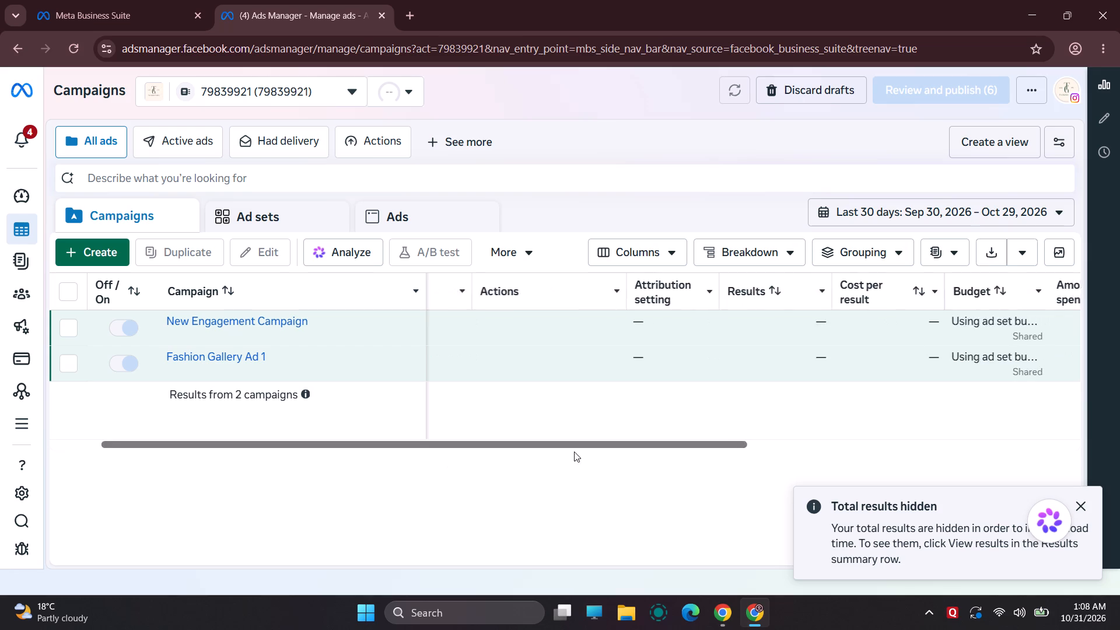
pyautogui.moveTo(574, 452); pyautogui.dragTo(797, 446)
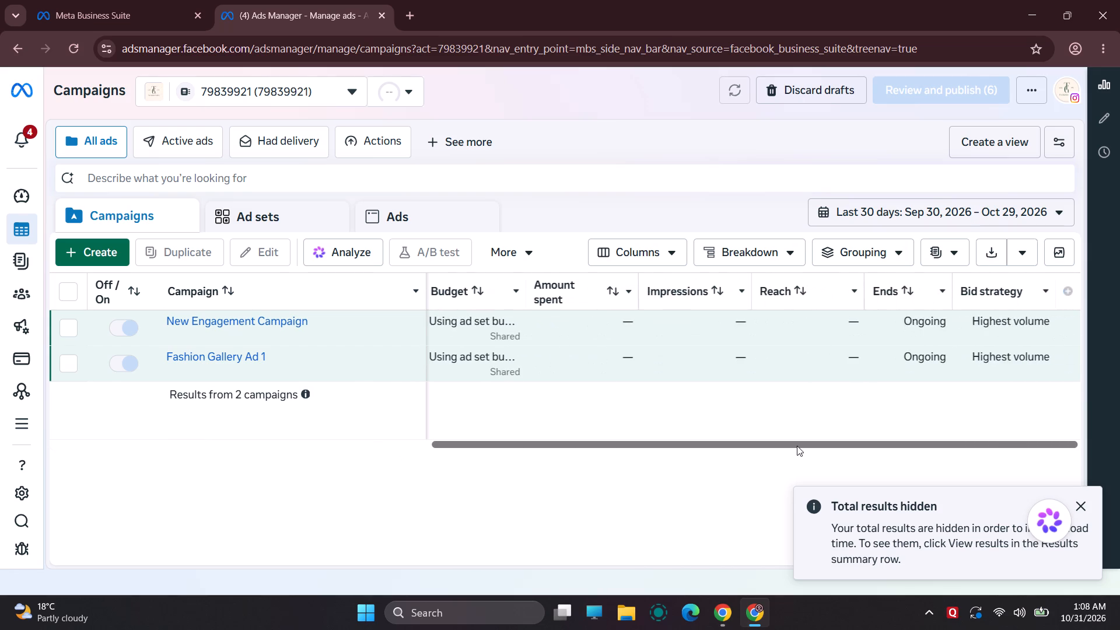
pyautogui.moveTo(797, 446); pyautogui.dragTo(342, 443)
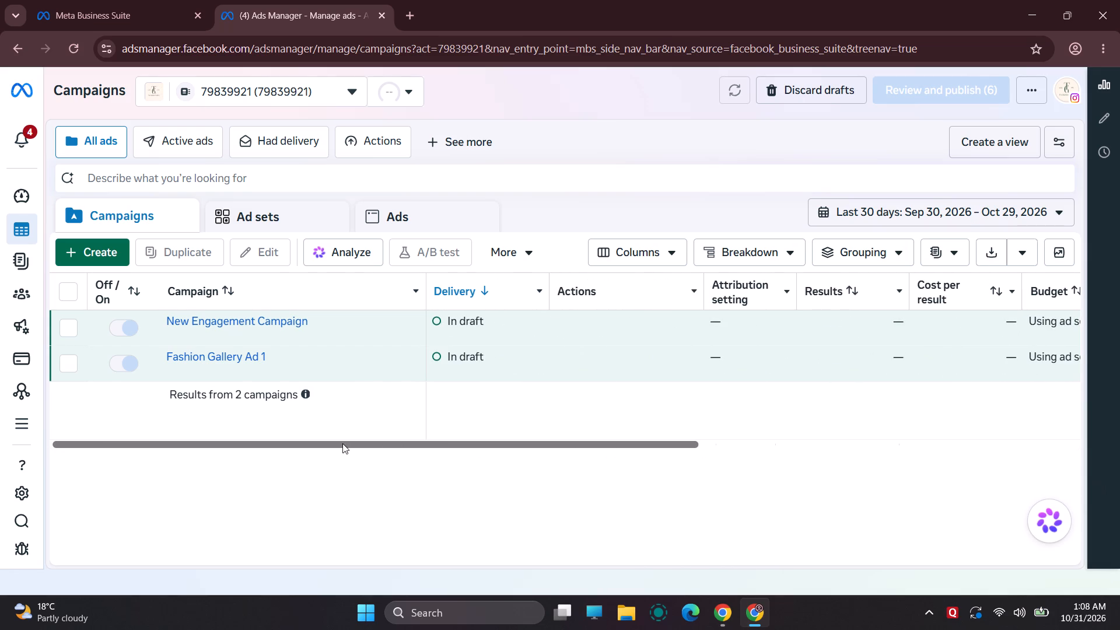
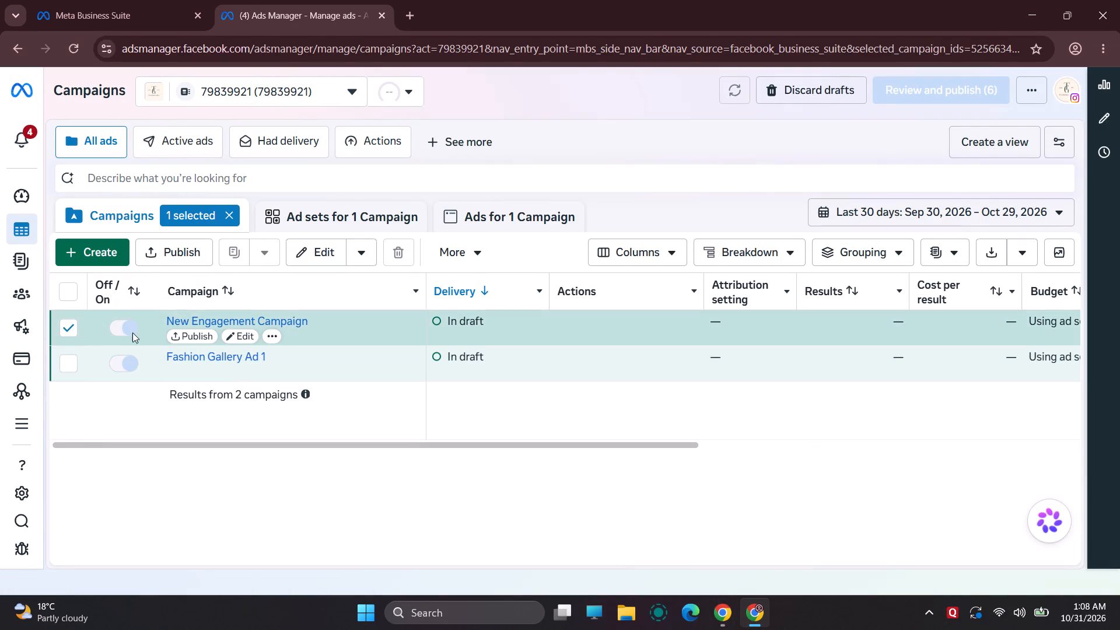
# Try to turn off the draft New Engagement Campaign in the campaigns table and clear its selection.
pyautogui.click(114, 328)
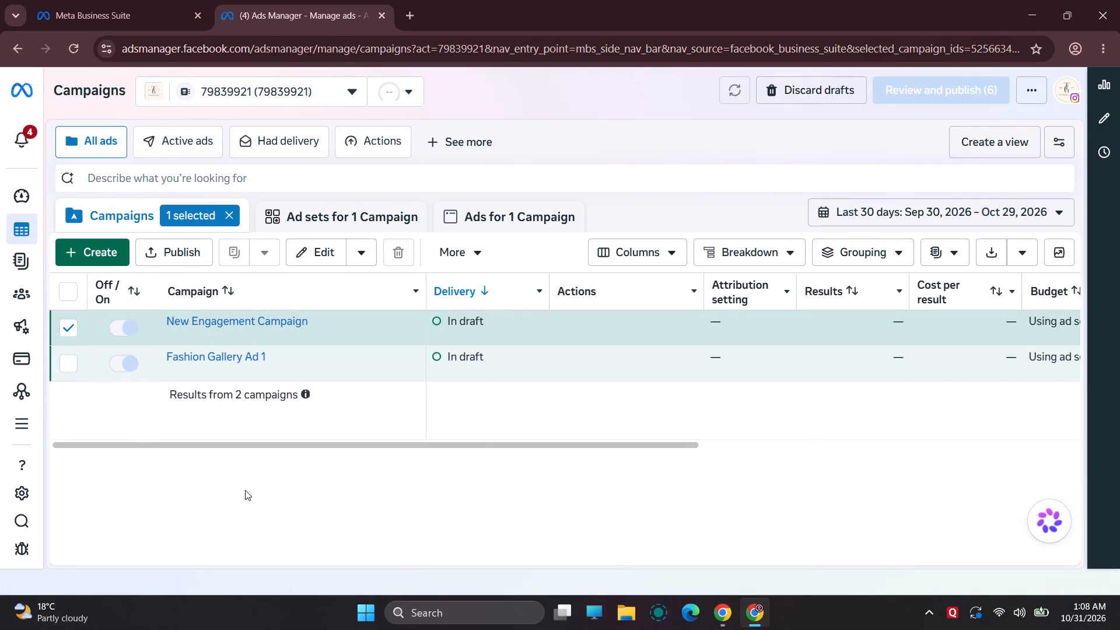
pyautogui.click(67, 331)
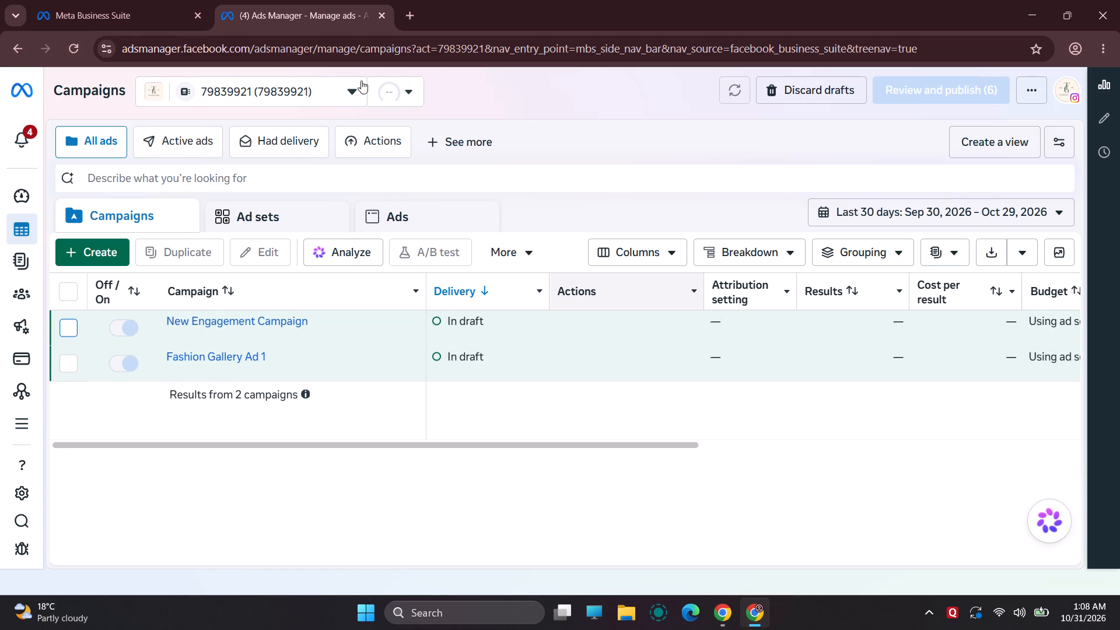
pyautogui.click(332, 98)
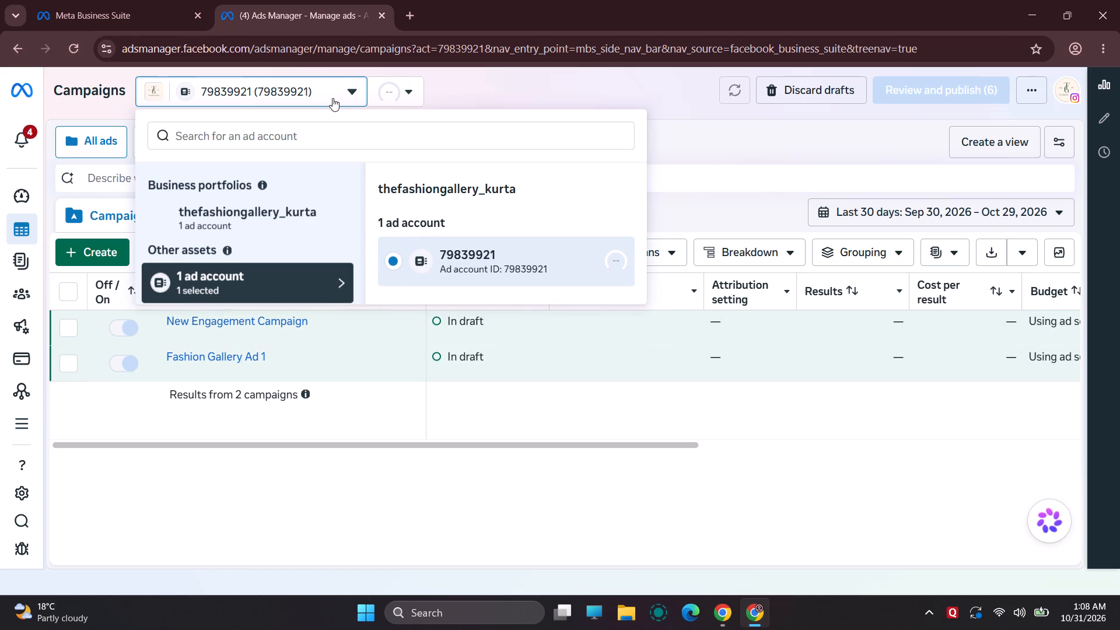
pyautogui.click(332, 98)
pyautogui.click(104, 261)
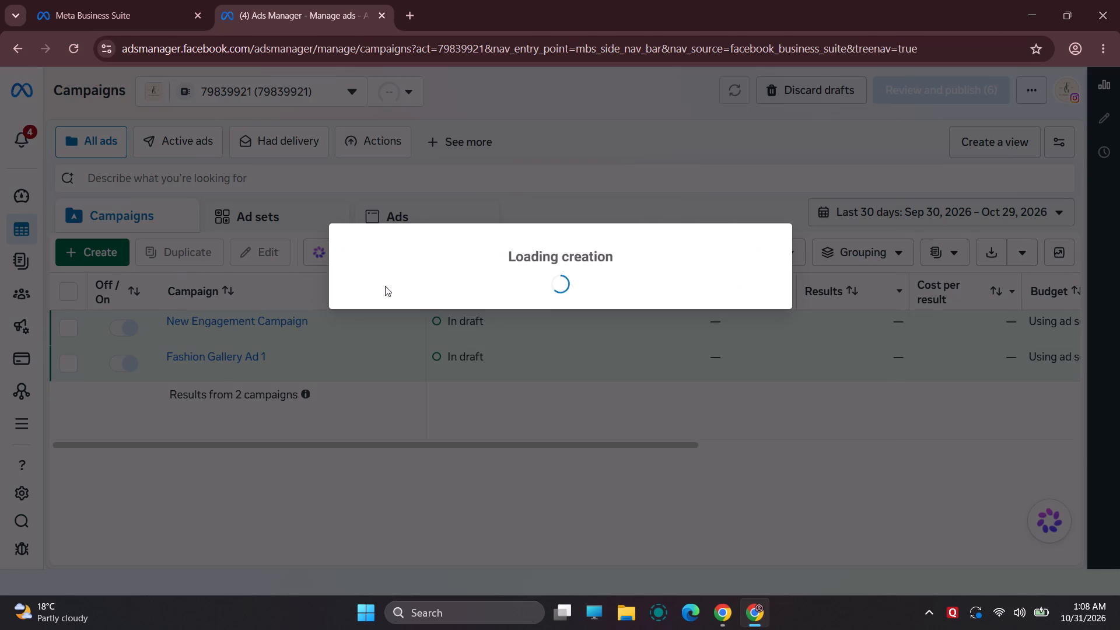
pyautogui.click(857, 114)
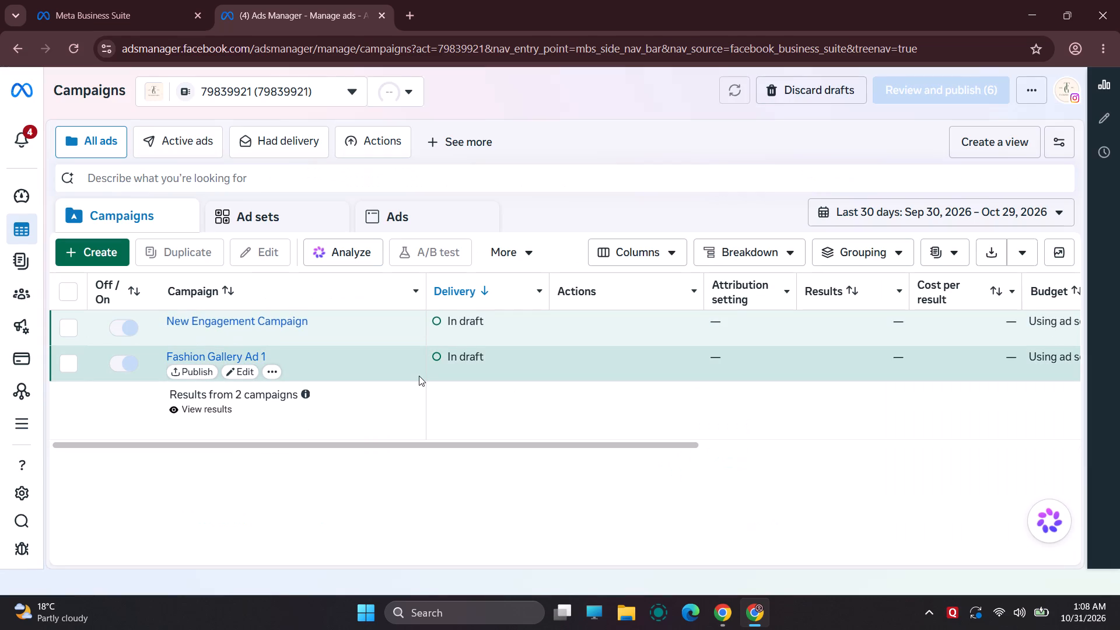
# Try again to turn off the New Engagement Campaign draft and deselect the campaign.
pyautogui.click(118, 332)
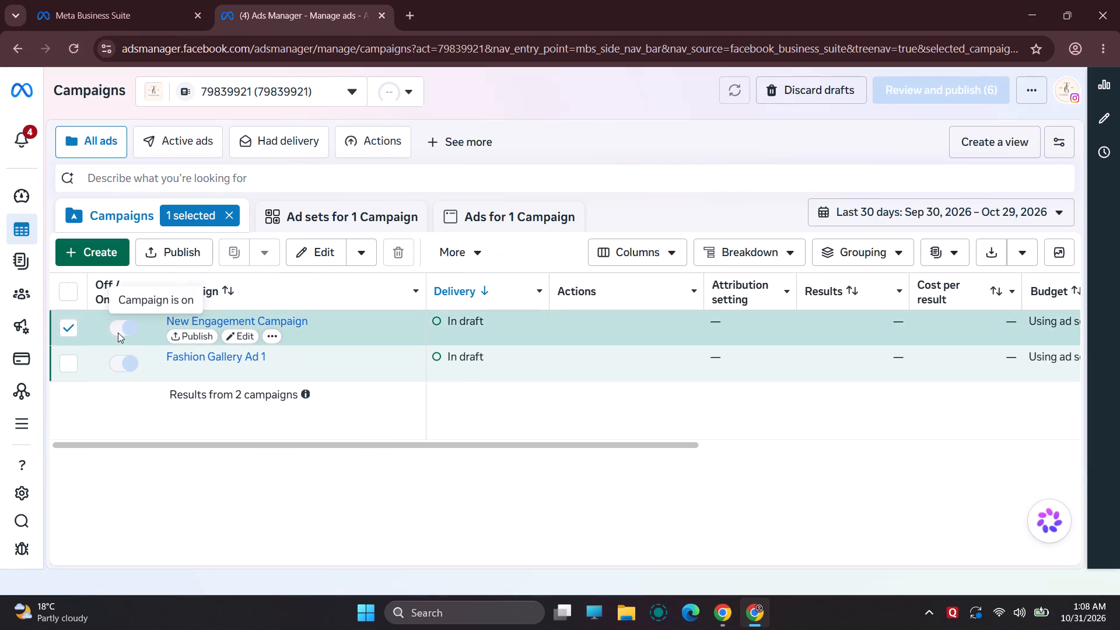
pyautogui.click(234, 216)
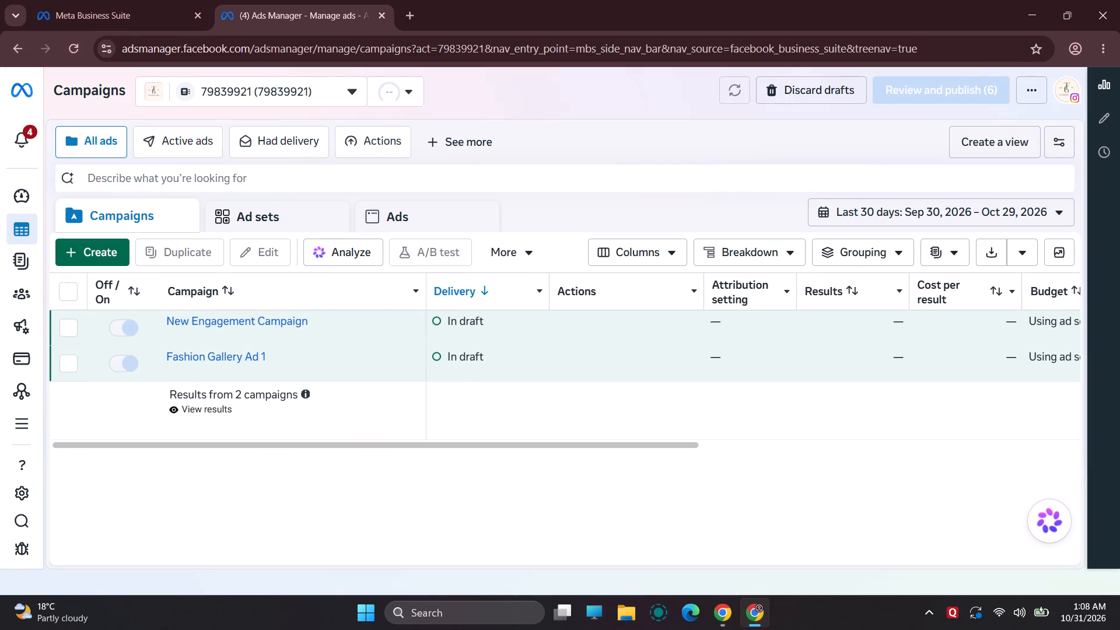
# Reload the campaigns page and check the ads list in Meta Business Suite while it refreshes.
pyautogui.click(67, 47)
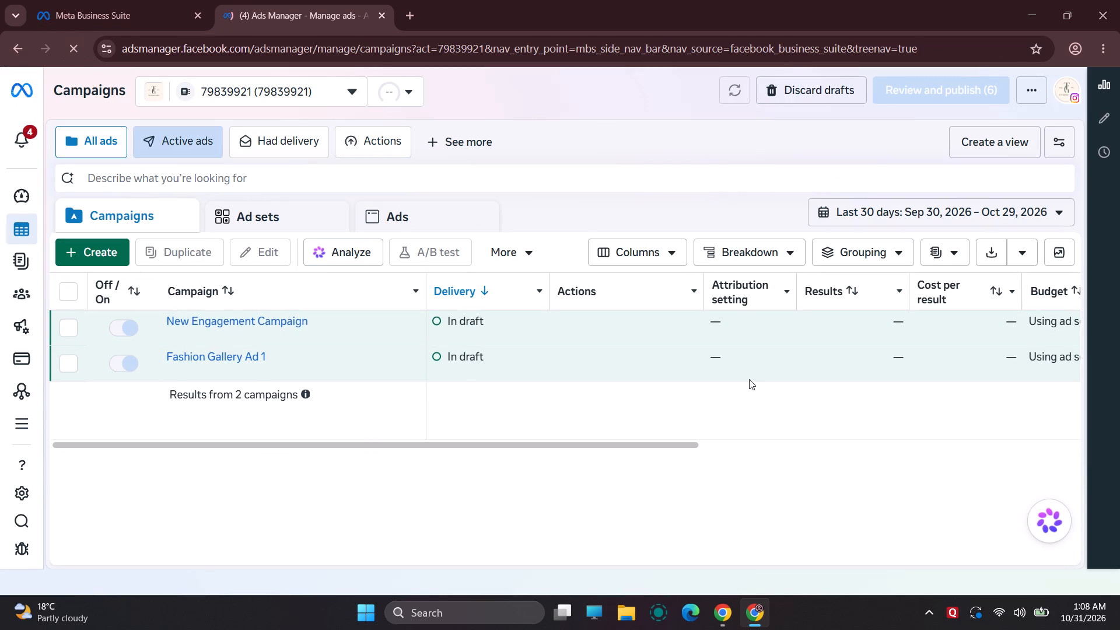
pyautogui.click(148, 0)
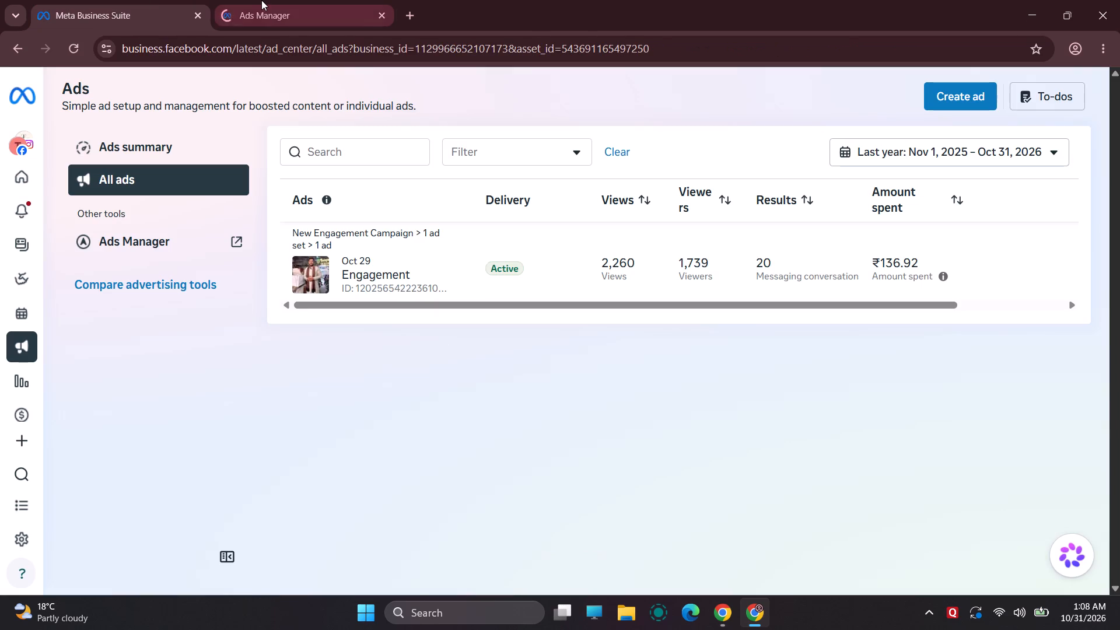
pyautogui.click(262, 0)
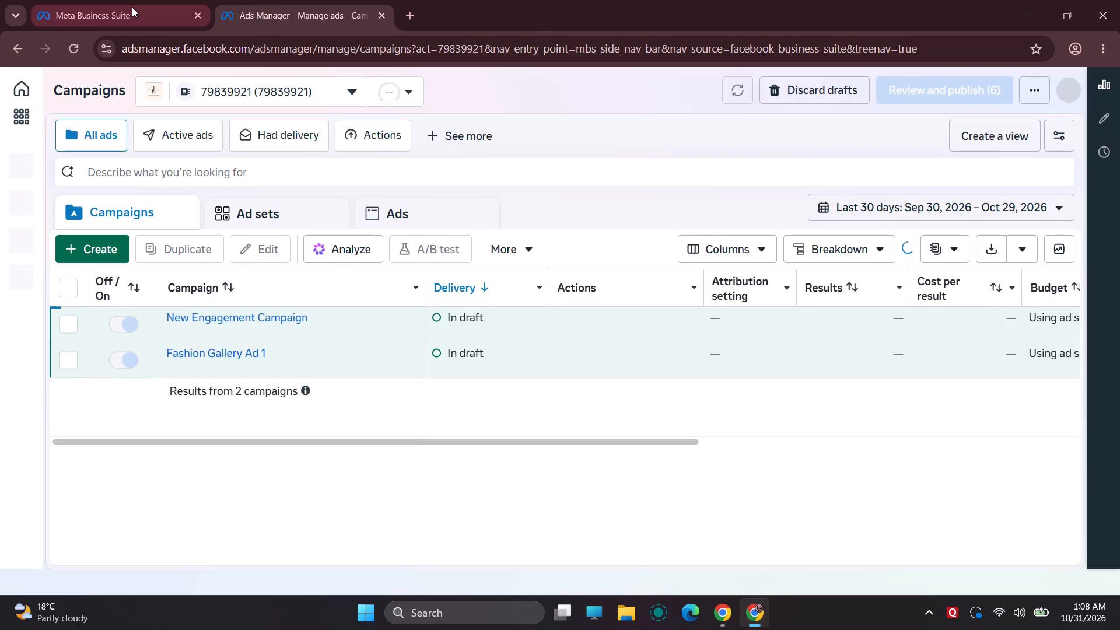
# Check the campaigns table and request the total results in its summary row.
pyautogui.moveTo(464, 445); pyautogui.dragTo(534, 445)
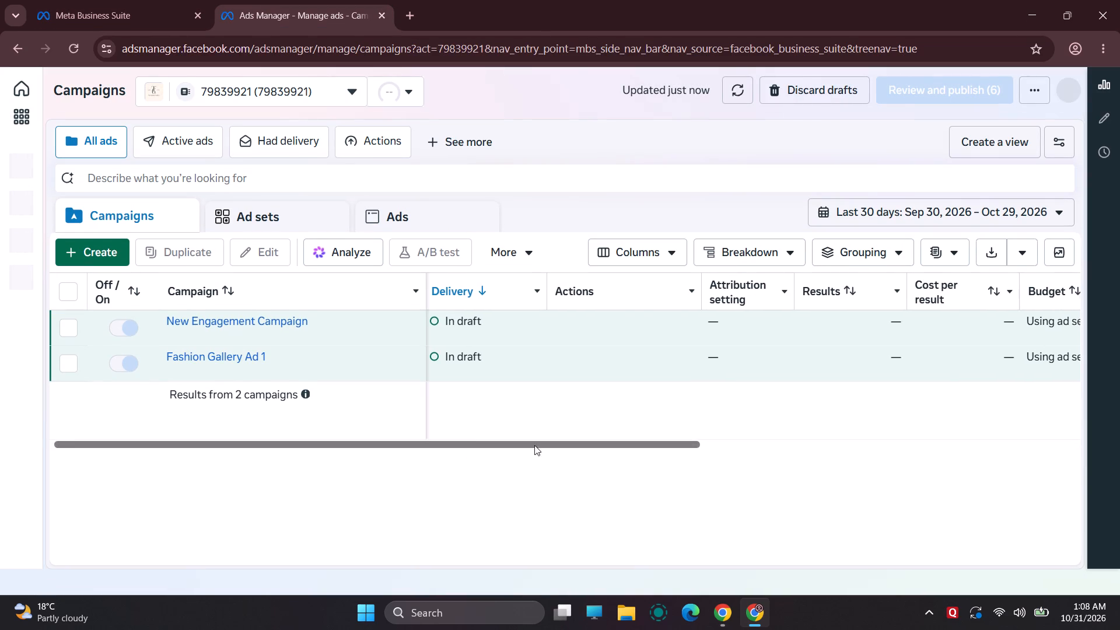
pyautogui.moveTo(534, 445); pyautogui.dragTo(354, 449)
pyautogui.click(300, 394)
pyautogui.click(204, 414)
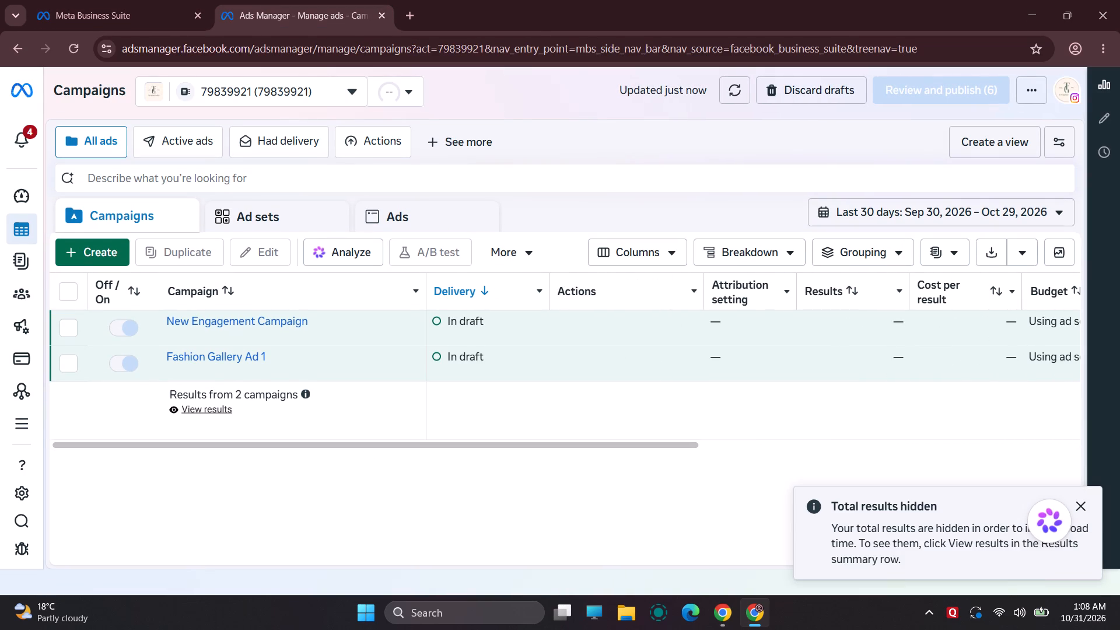
pyautogui.click(208, 411)
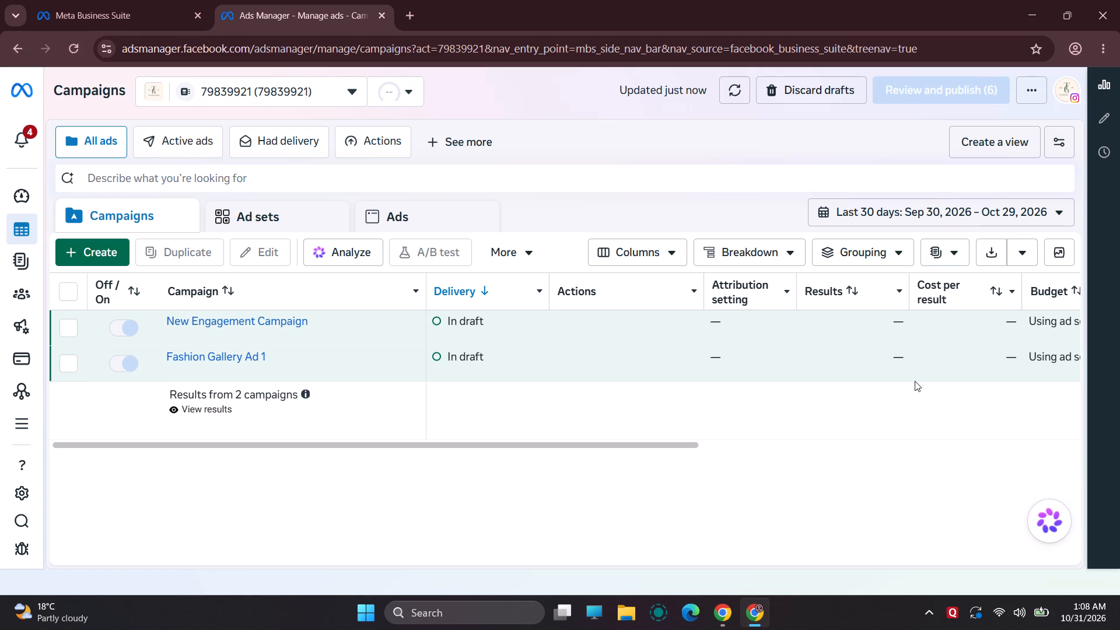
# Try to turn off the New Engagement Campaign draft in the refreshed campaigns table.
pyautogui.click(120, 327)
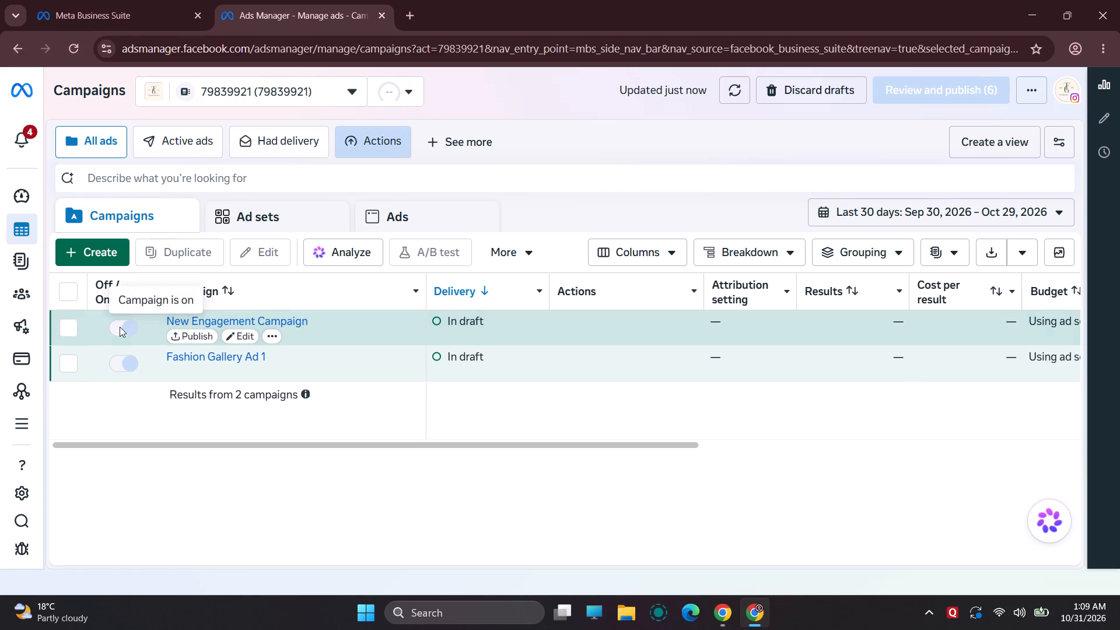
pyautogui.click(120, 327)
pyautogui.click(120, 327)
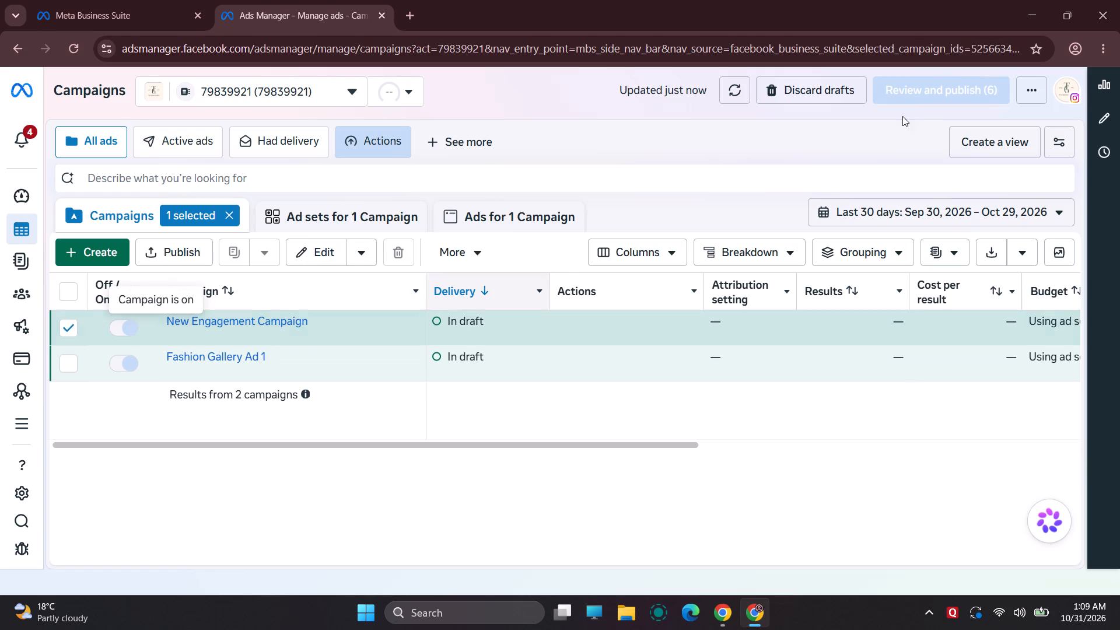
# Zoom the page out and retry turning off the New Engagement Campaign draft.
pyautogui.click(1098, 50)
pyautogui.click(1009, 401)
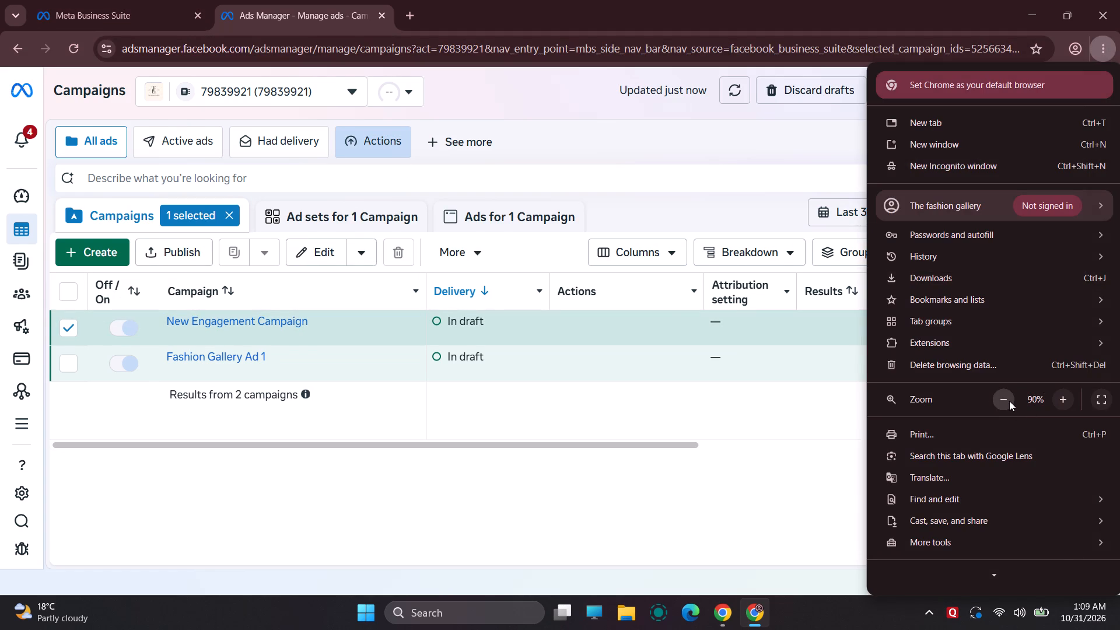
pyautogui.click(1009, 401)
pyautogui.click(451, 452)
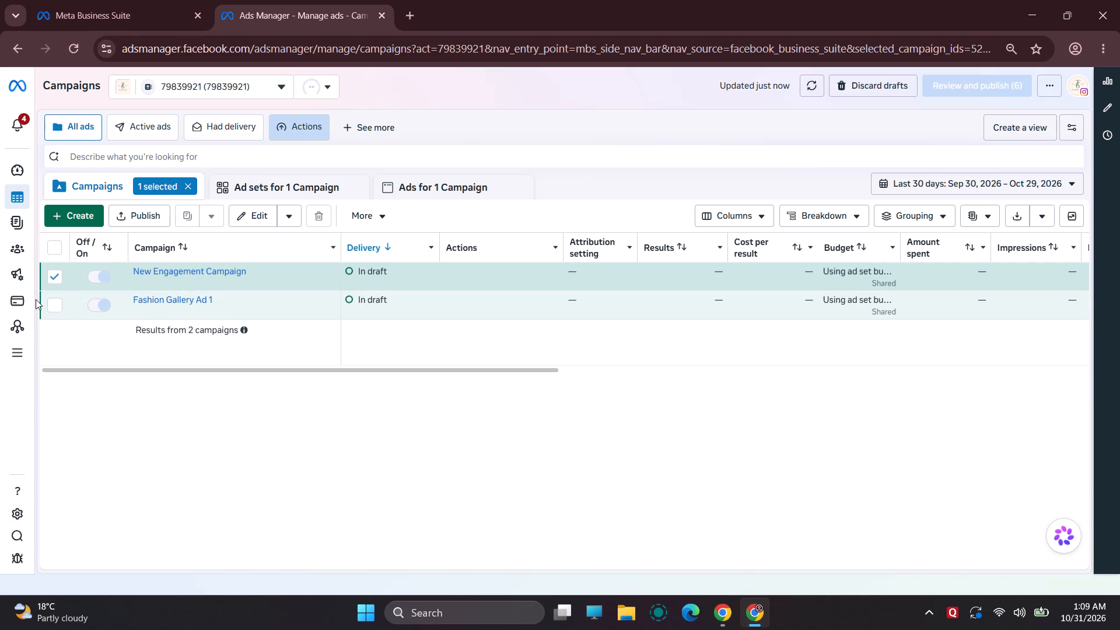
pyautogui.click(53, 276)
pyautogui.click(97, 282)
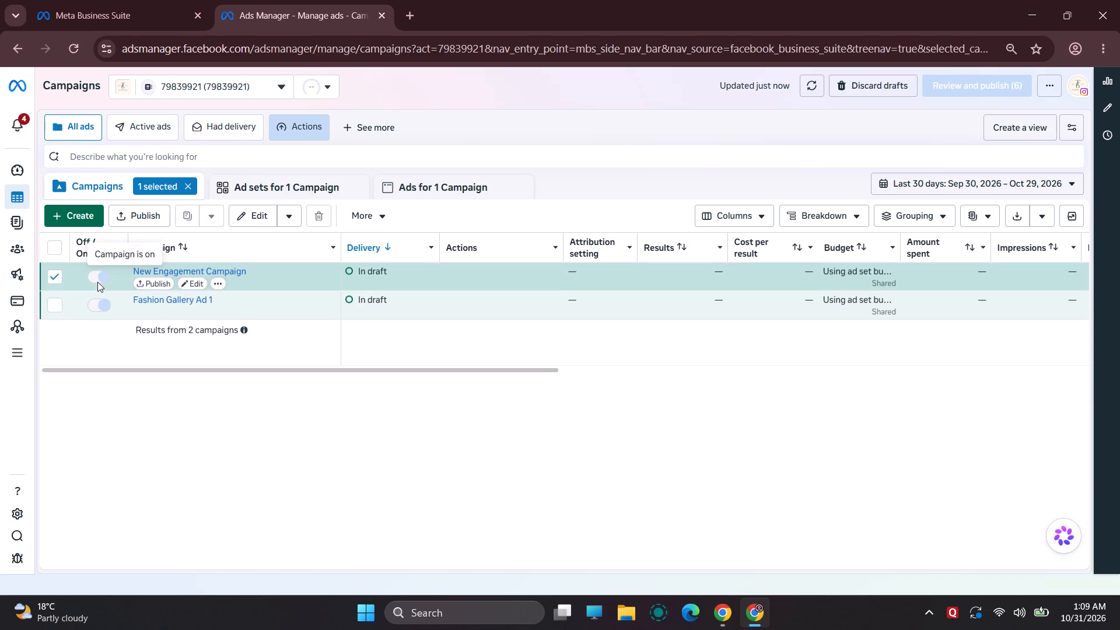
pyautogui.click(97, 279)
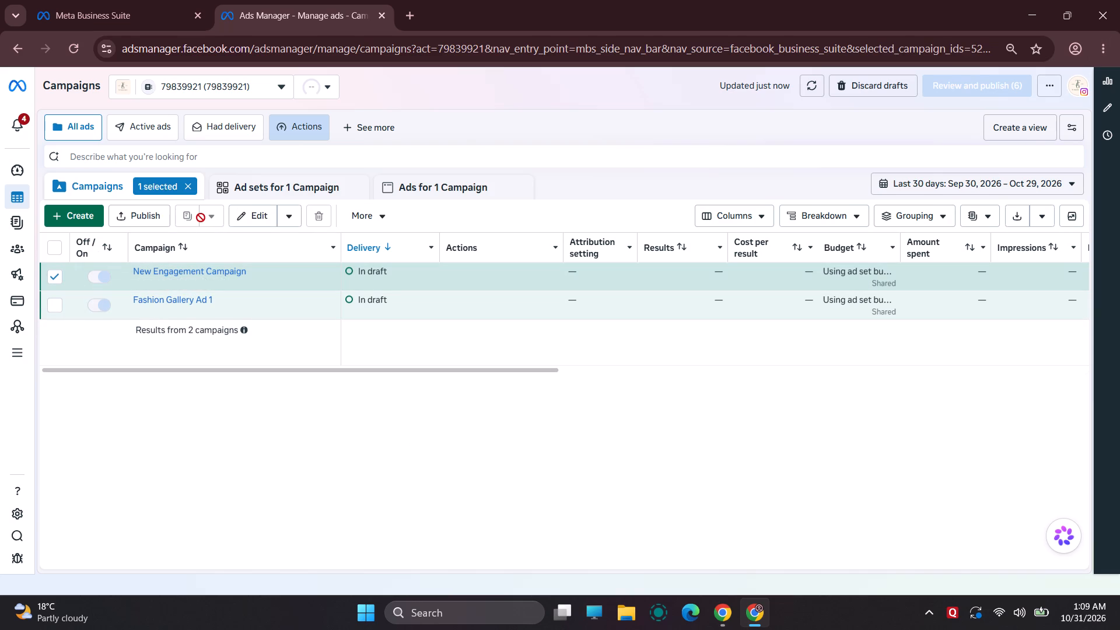
# Open the New Engagement Campaign draft for editing, review its campaign settings, and return to the campaigns table.
pyautogui.click(289, 219)
pyautogui.click(259, 219)
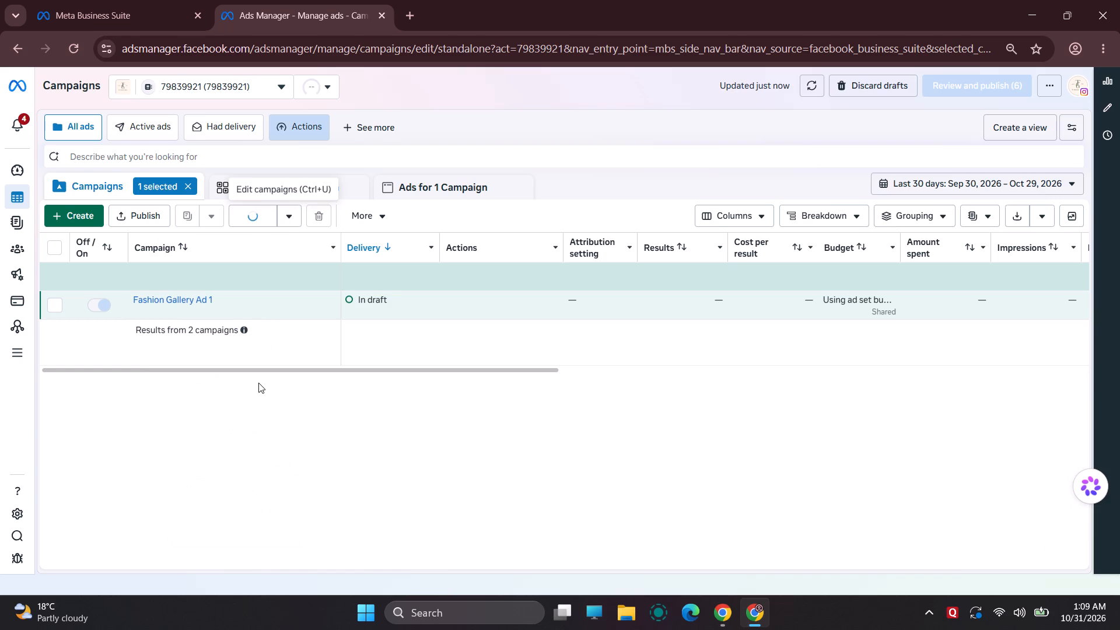
pyautogui.scroll(-8, 971, 387)
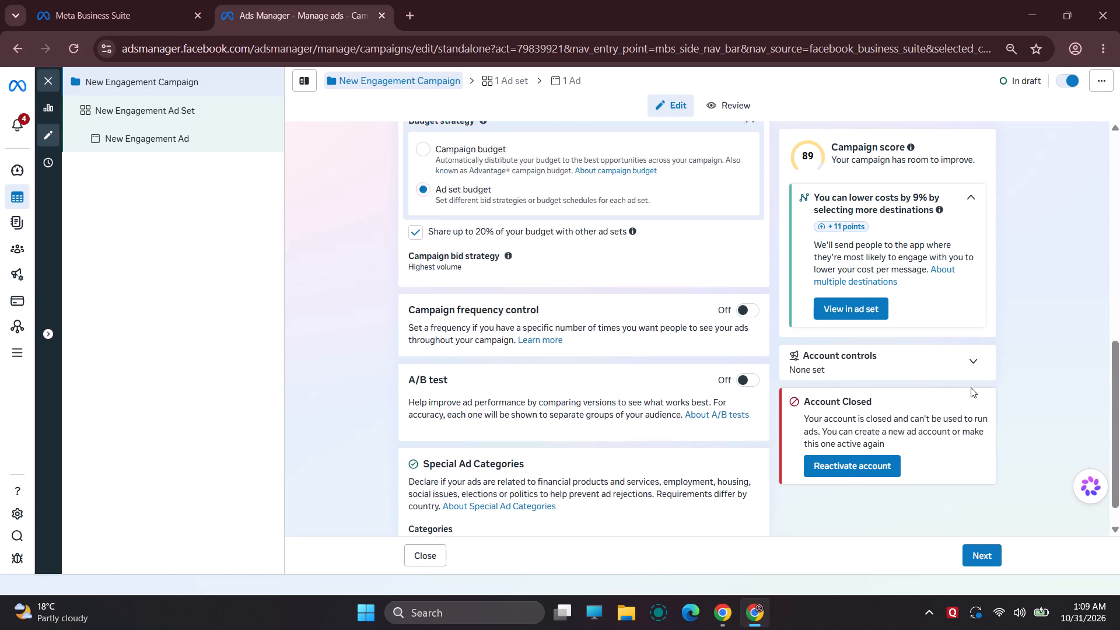
pyautogui.scroll(8, 971, 387)
pyautogui.click(17, 50)
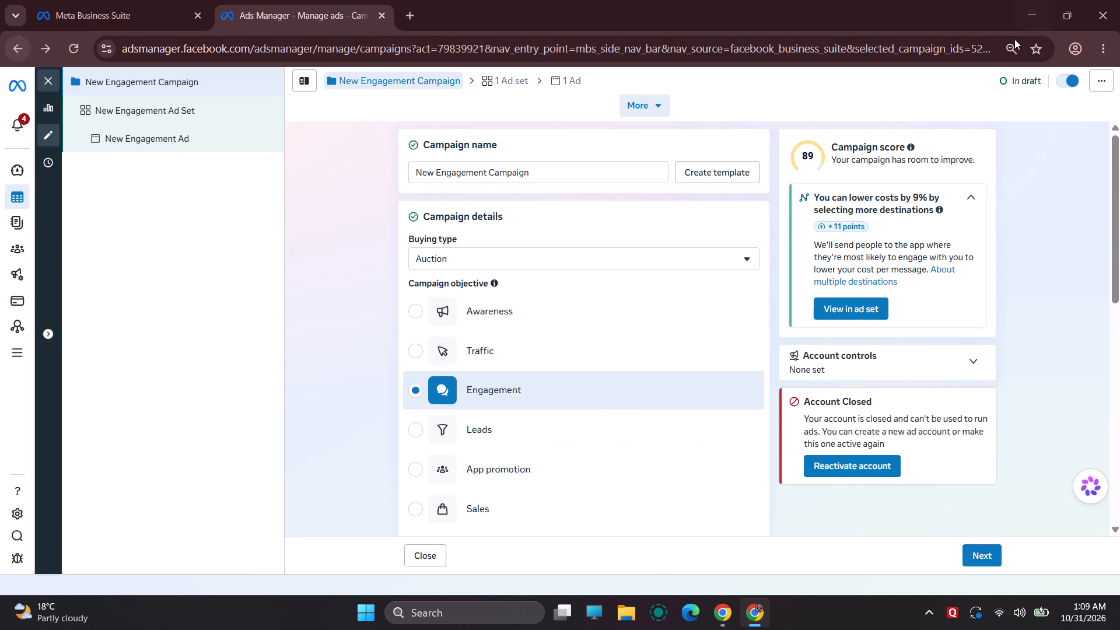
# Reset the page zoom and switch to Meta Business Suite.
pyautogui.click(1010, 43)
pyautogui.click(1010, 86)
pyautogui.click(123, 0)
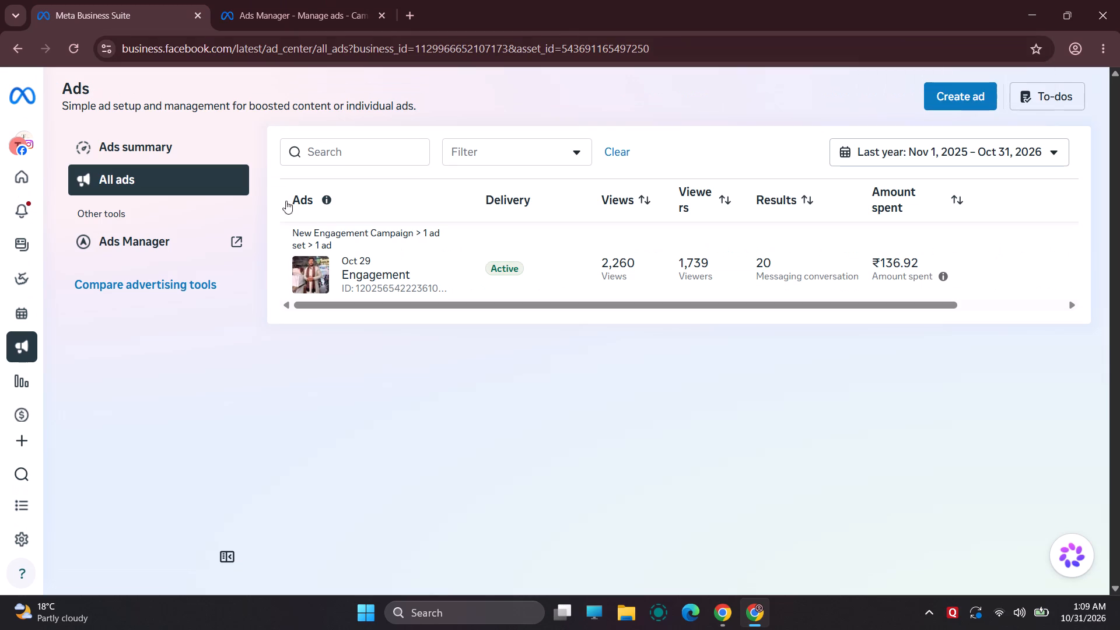
# Check the Meta Business Suite ads list against the Ads Manager campaigns table, and reload the Business Suite ads page.
pyautogui.moveTo(359, 310); pyautogui.dragTo(314, 307)
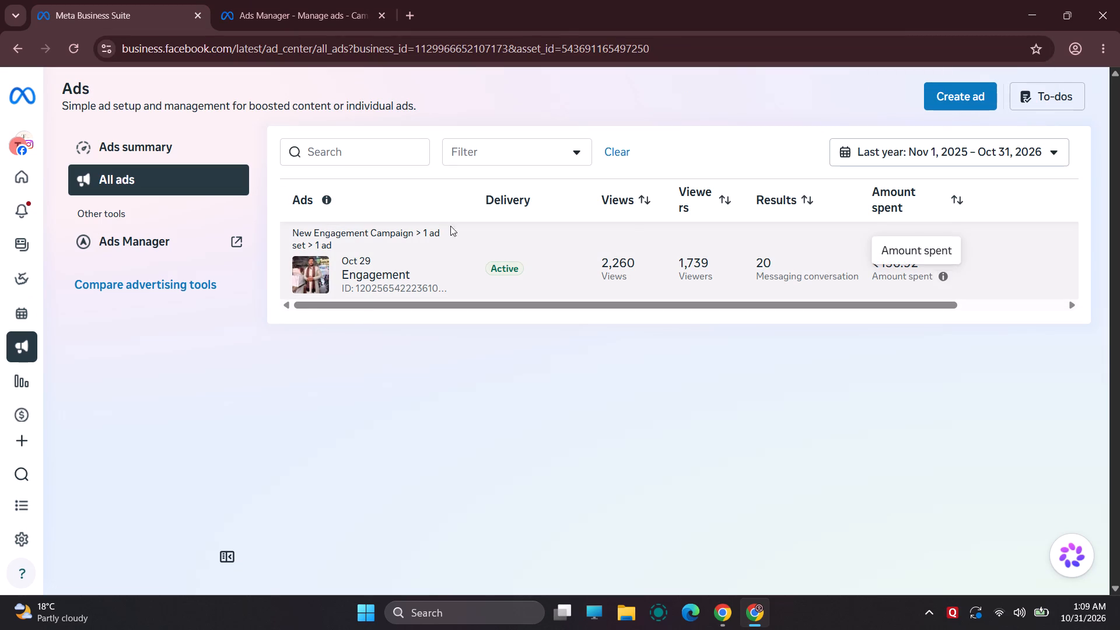
pyautogui.click(333, 0)
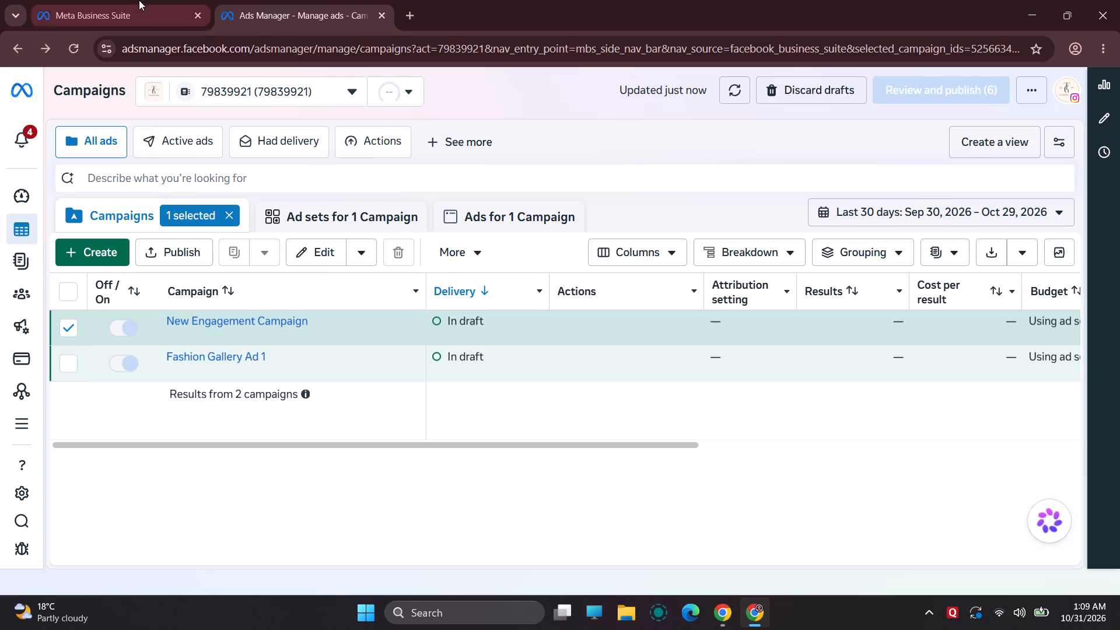
pyautogui.click(133, 1)
pyautogui.click(726, 384)
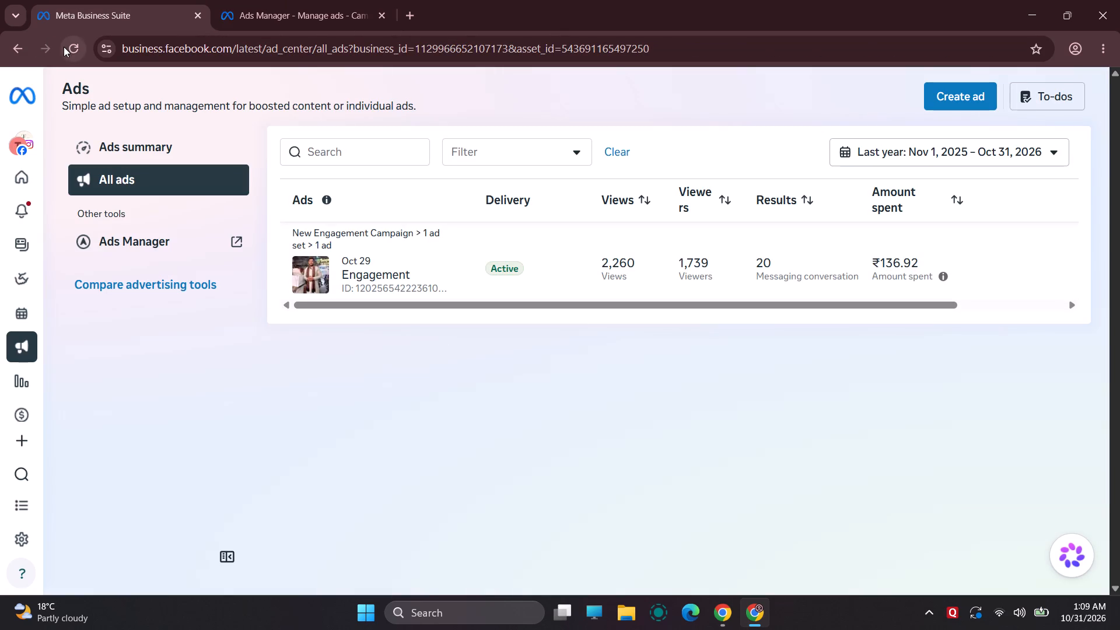
pyautogui.click(64, 47)
# Close the existing Ads Manager page, reopen Ads Manager from the Meta Business Suite ads page, and display its campaigns table.
pyautogui.click(292, 0)
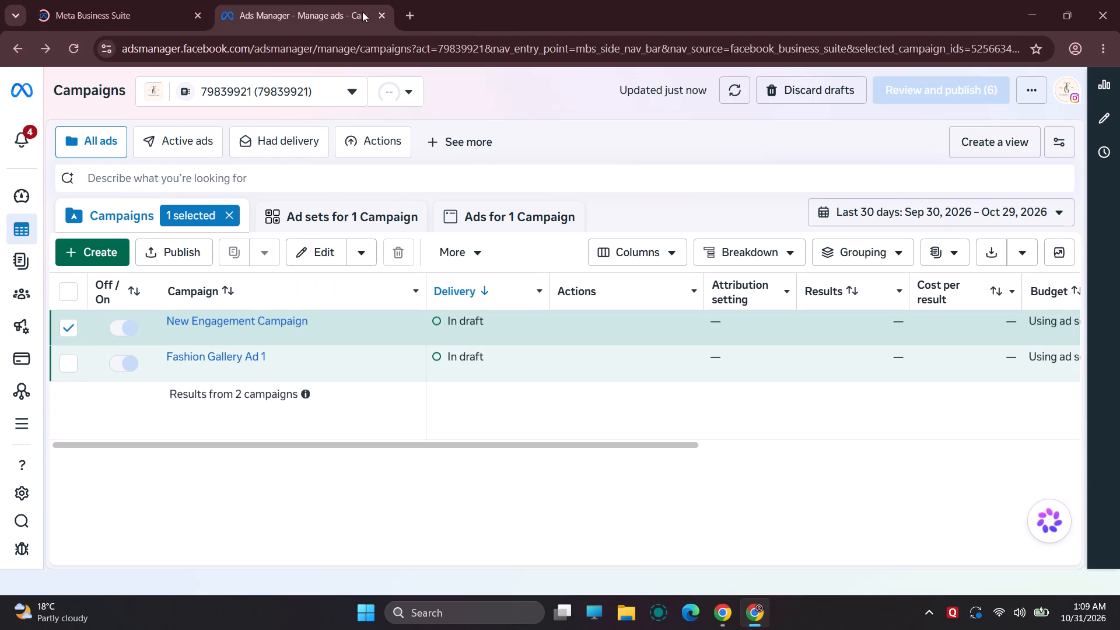
pyautogui.click(383, 14)
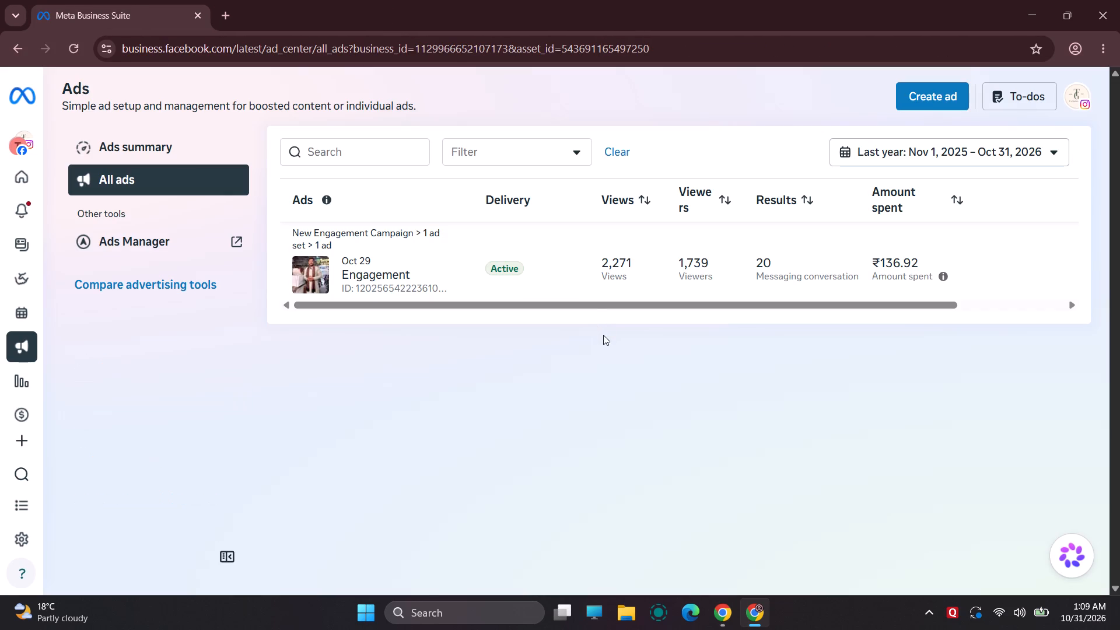
pyautogui.click(156, 239)
pyautogui.click(146, 5)
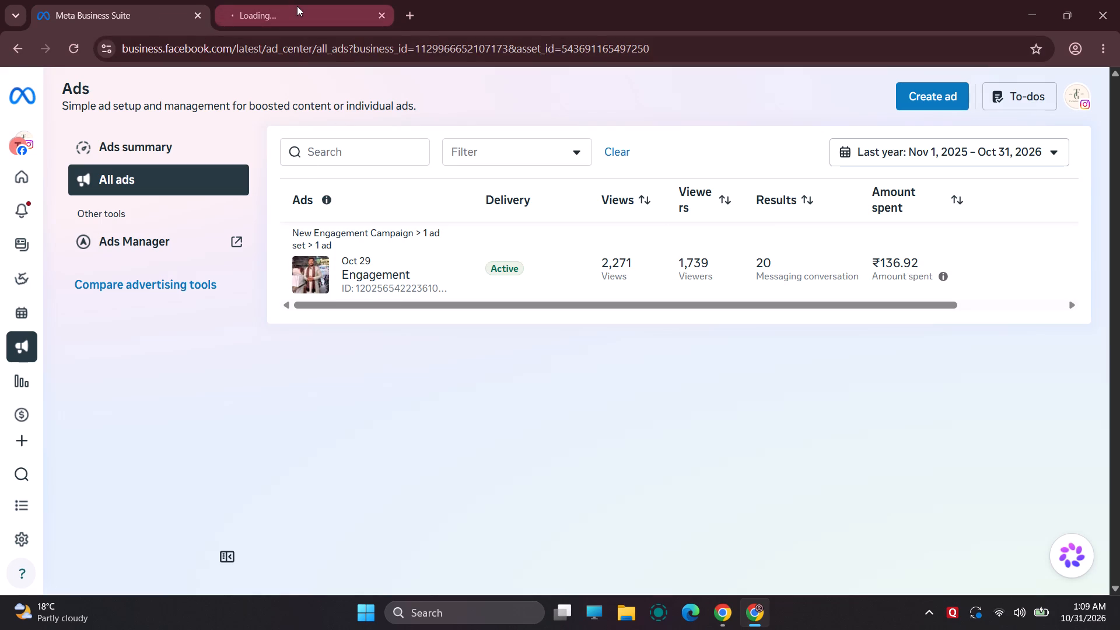
pyautogui.click(297, 6)
pyautogui.click(97, 0)
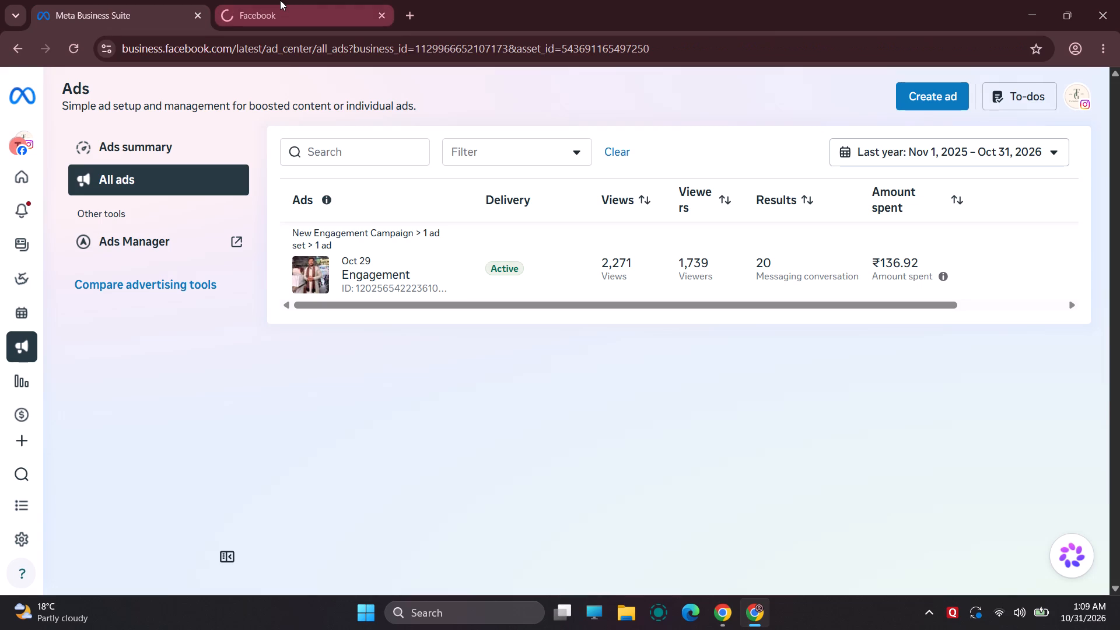
pyautogui.click(280, 0)
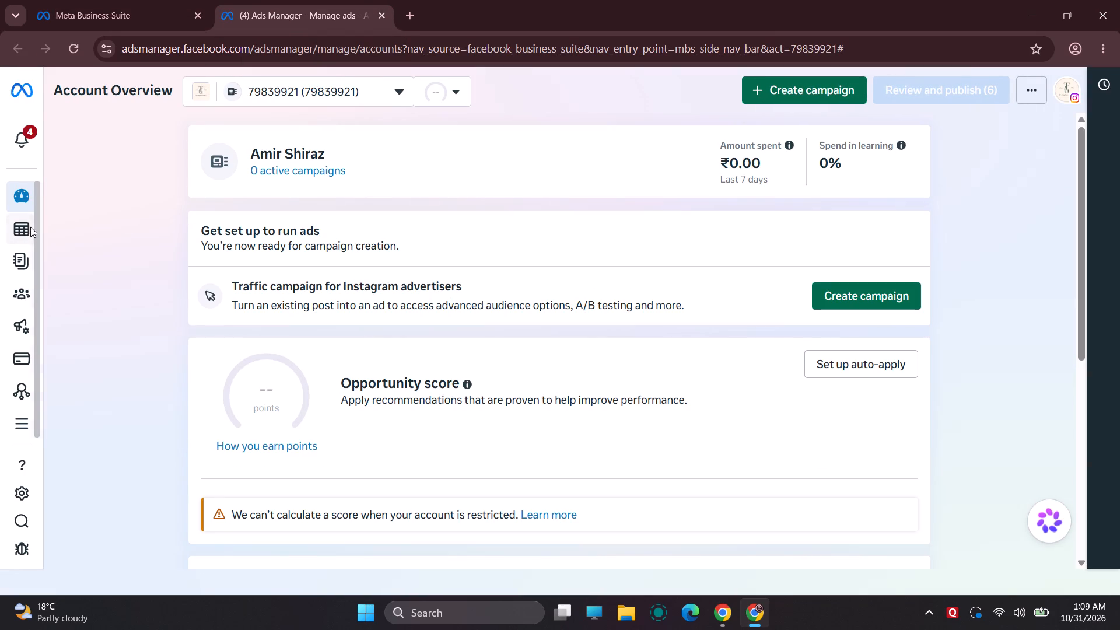
pyautogui.click(30, 227)
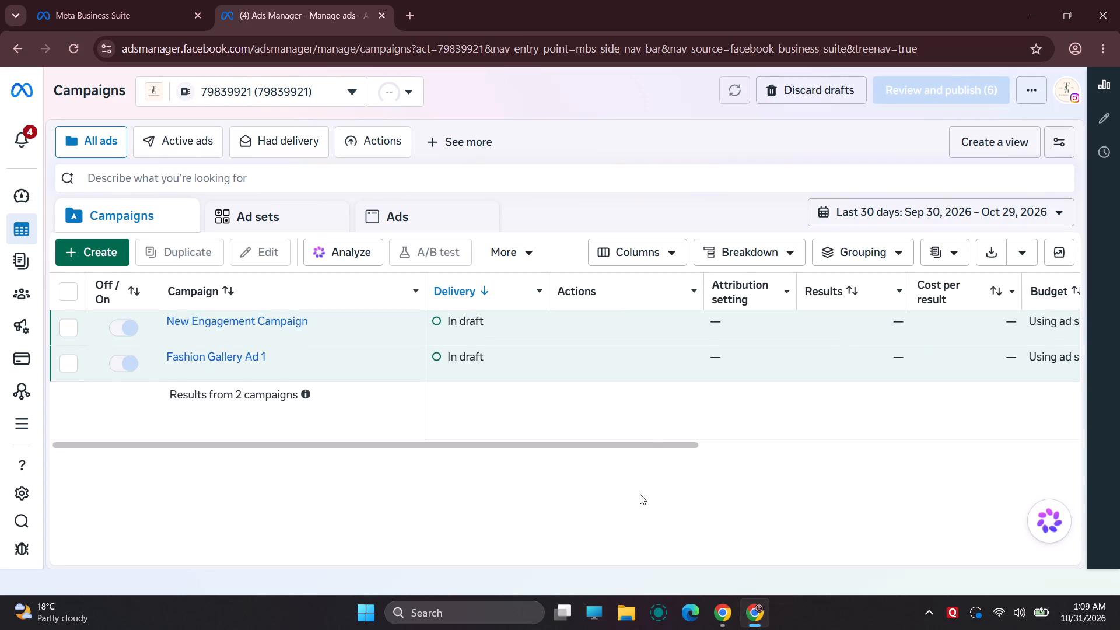
# Review the remaining columns of the campaigns table, dismiss the view creation form, and check the ad account selector.
pyautogui.moveTo(617, 444); pyautogui.dragTo(1012, 439)
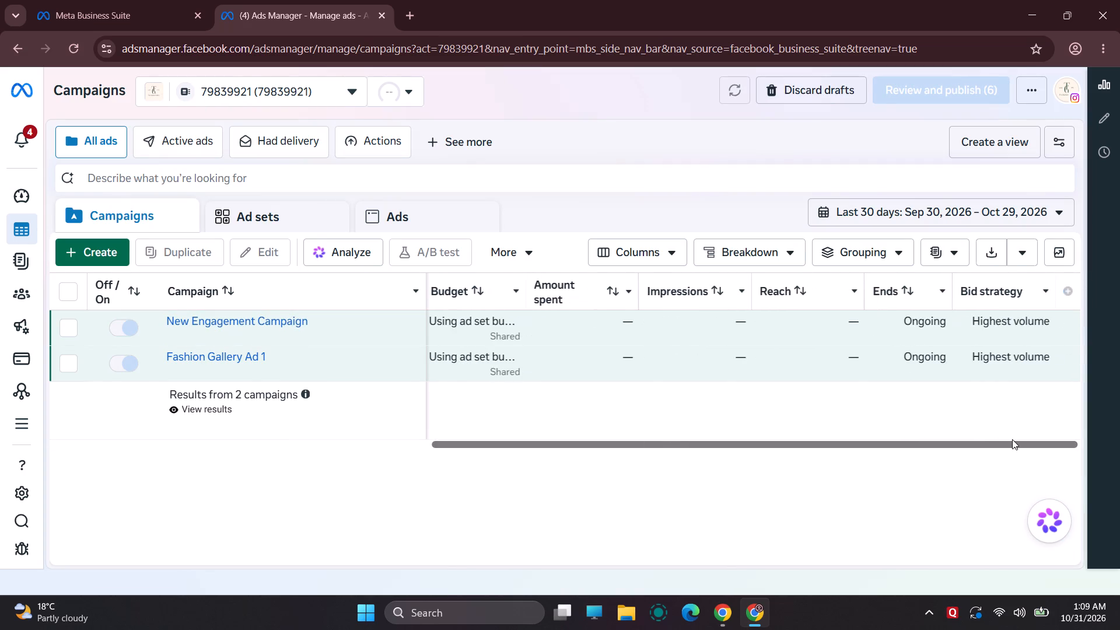
pyautogui.moveTo(1012, 439); pyautogui.dragTo(468, 439)
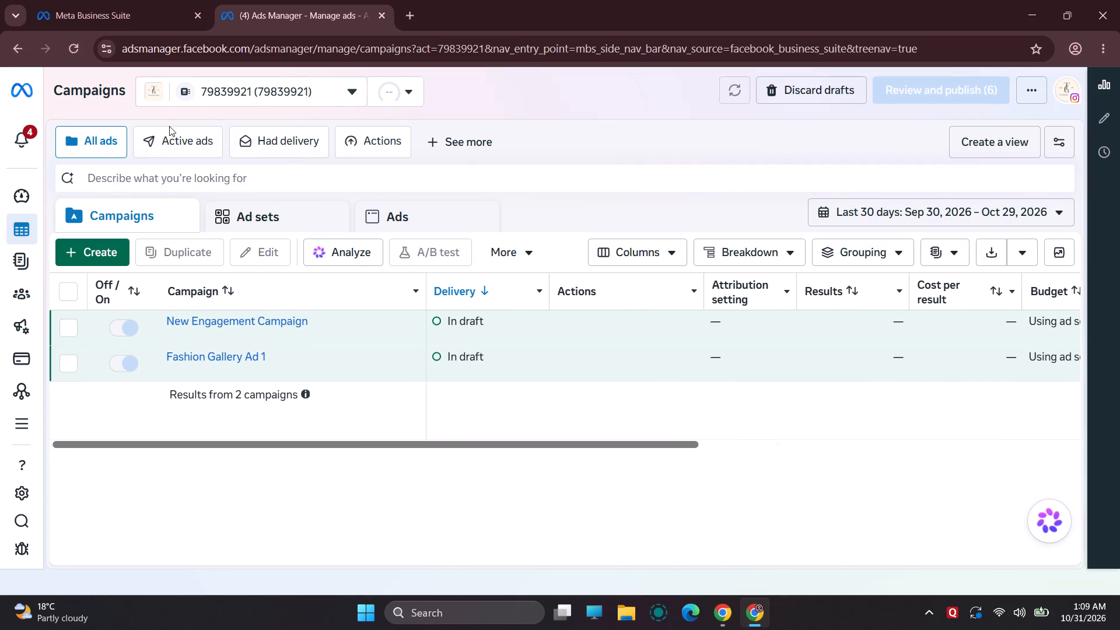
pyautogui.click(111, 152)
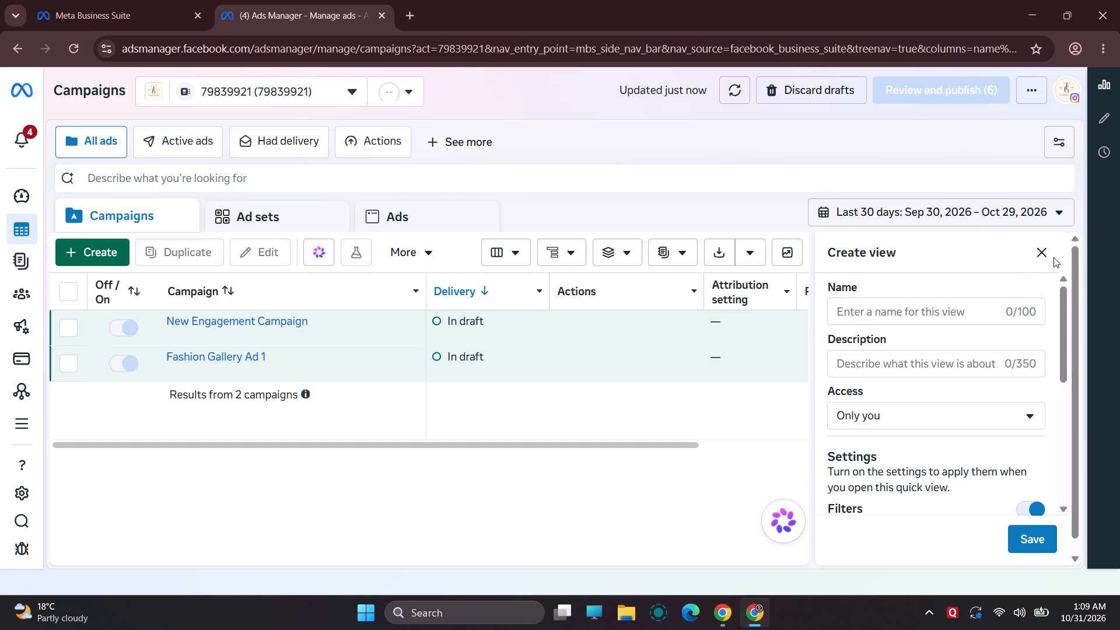
pyautogui.click(1041, 256)
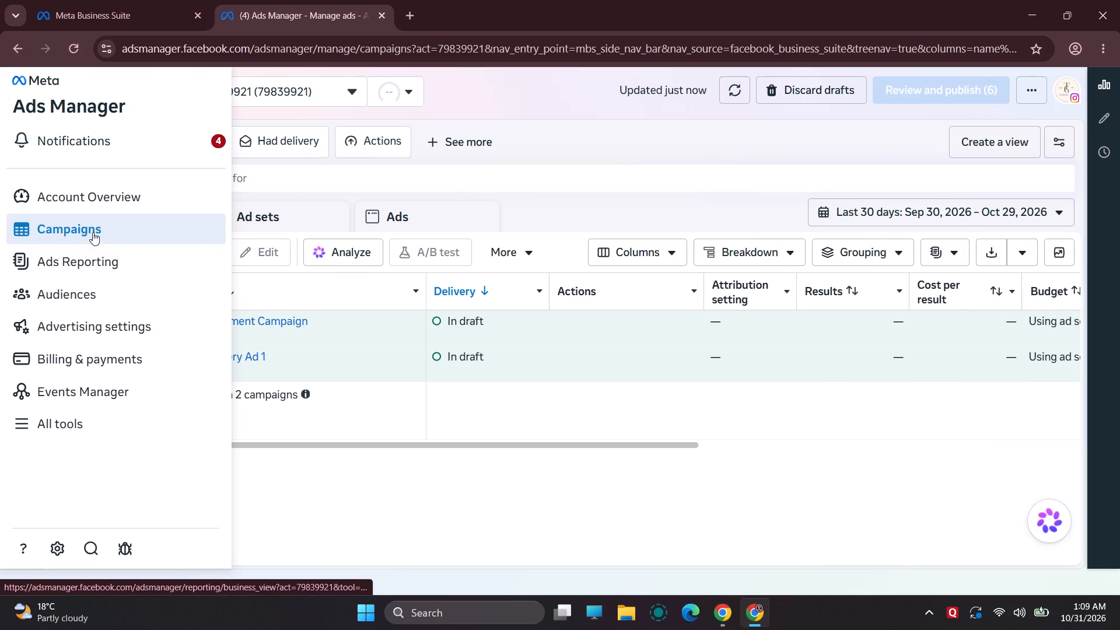
pyautogui.click(330, 87)
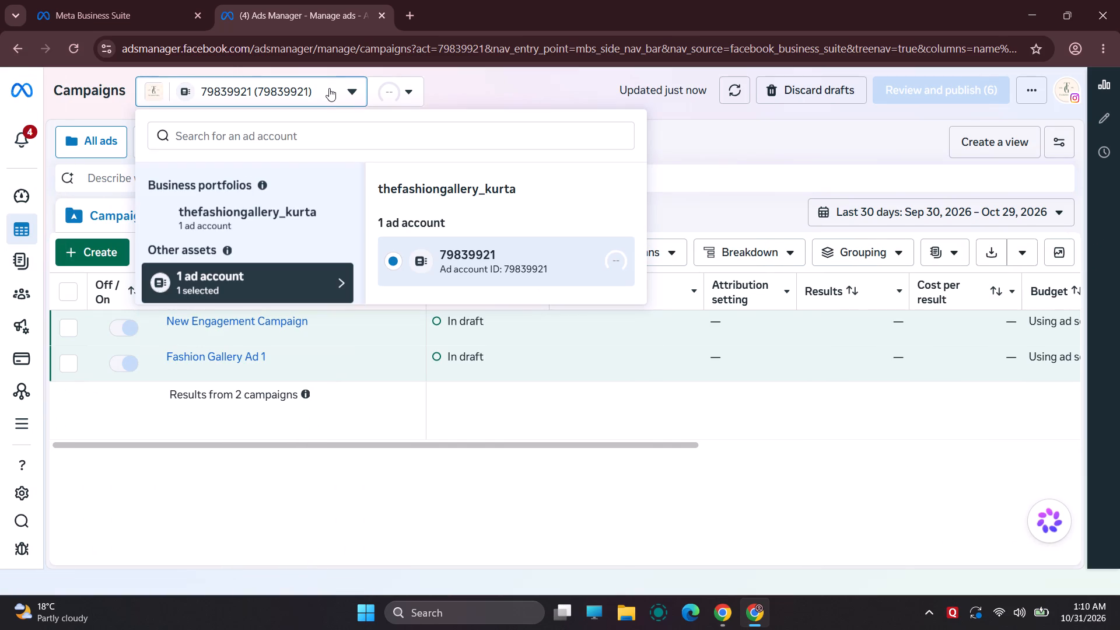
pyautogui.click(447, 268)
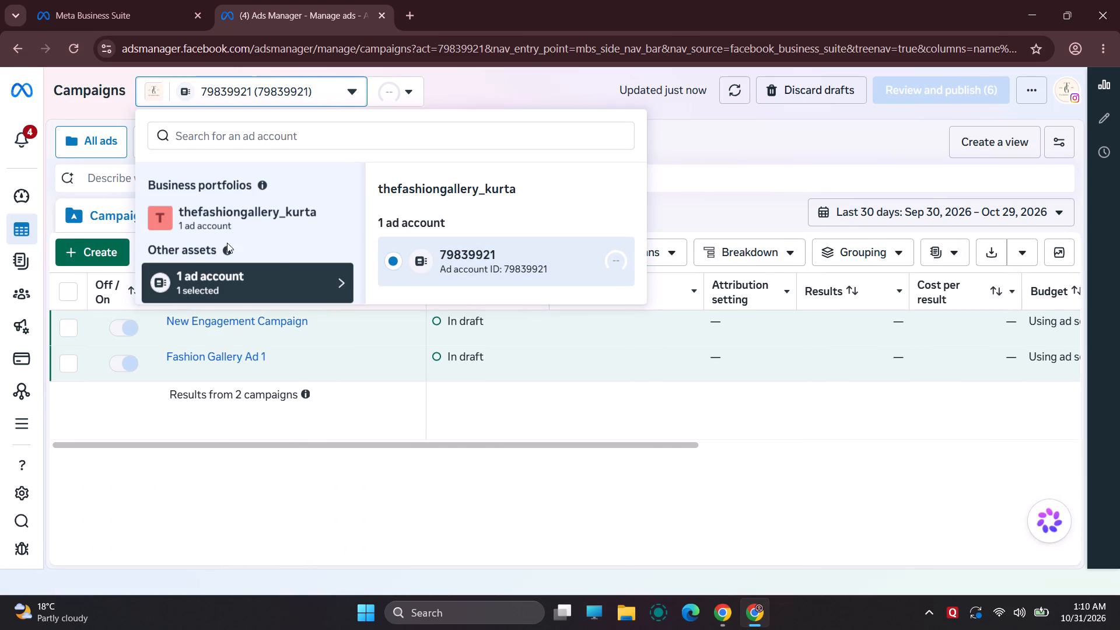
pyautogui.click(335, 494)
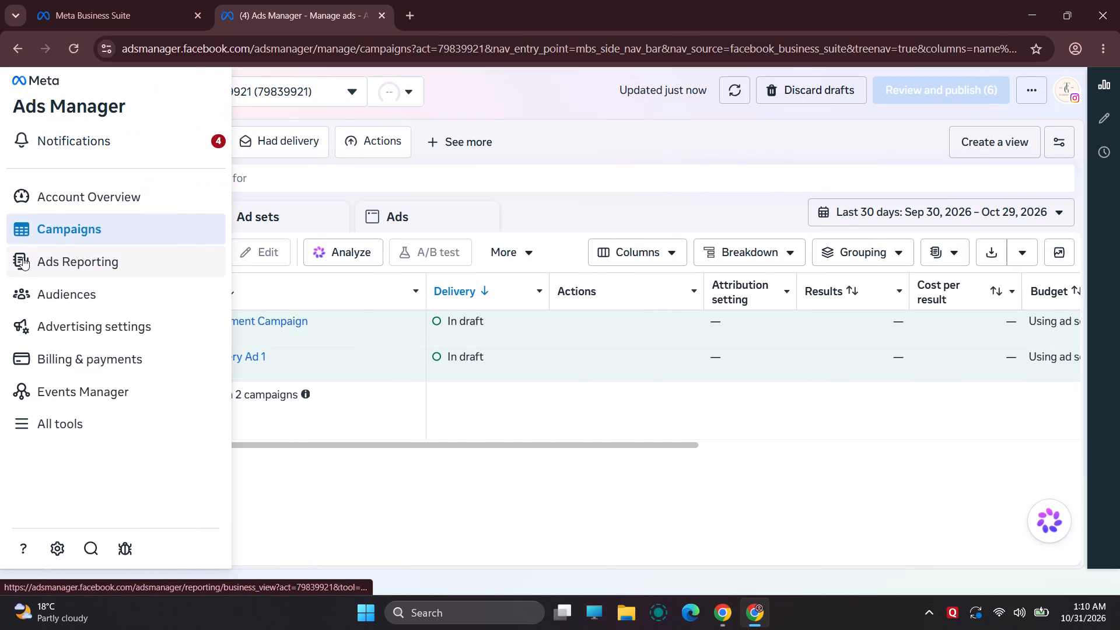
pyautogui.click(87, 205)
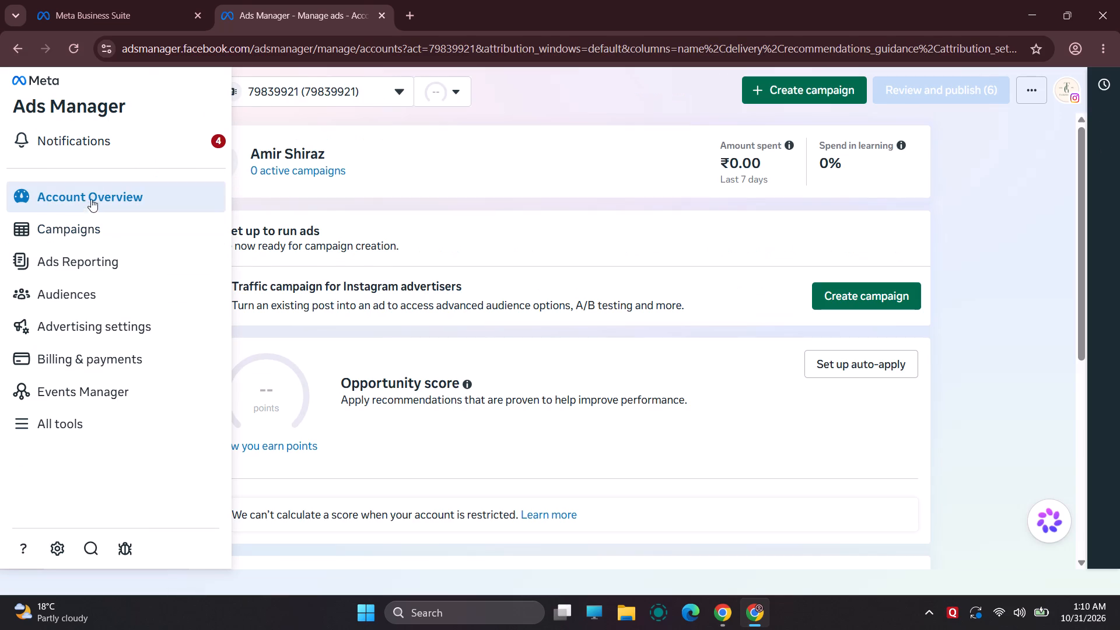
# Show the Ads Manager notifications and open the Ad approved notification.
pyautogui.click(108, 137)
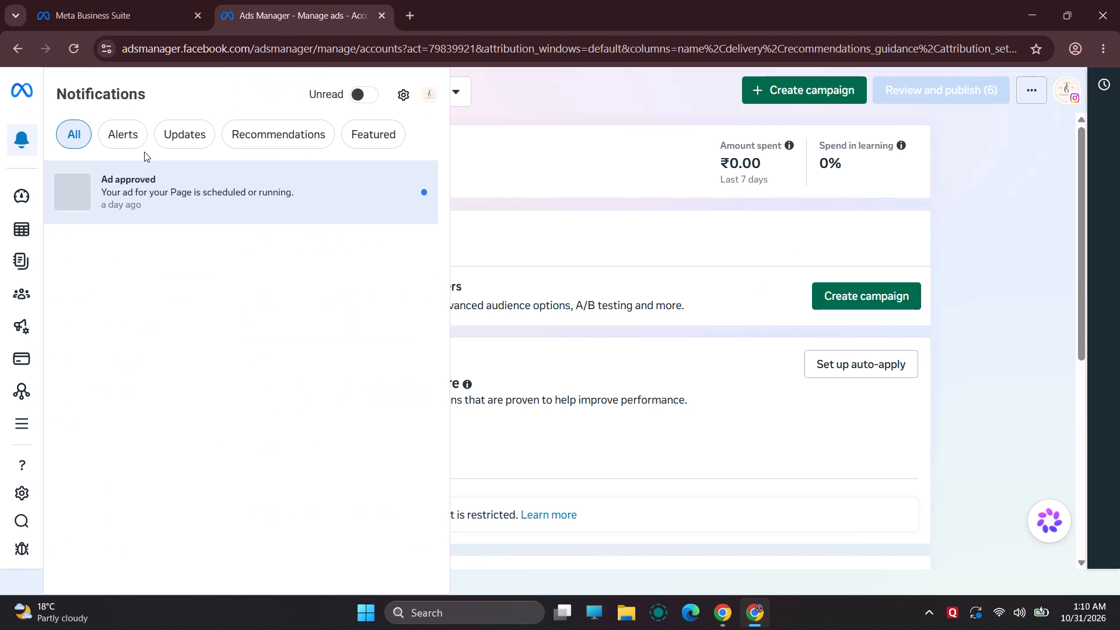
pyautogui.click(190, 195)
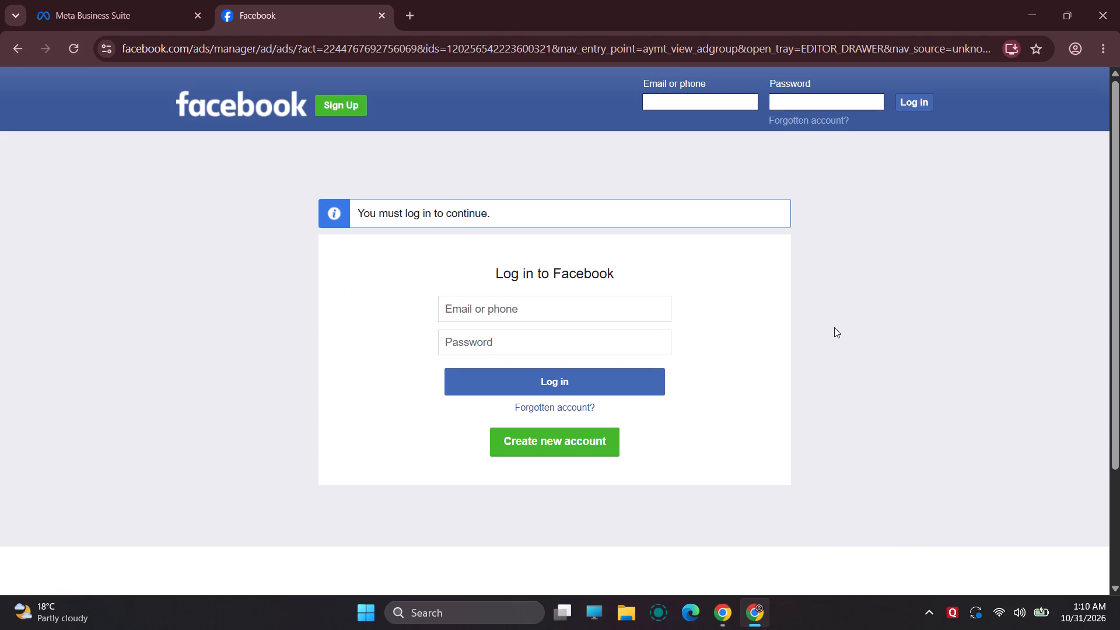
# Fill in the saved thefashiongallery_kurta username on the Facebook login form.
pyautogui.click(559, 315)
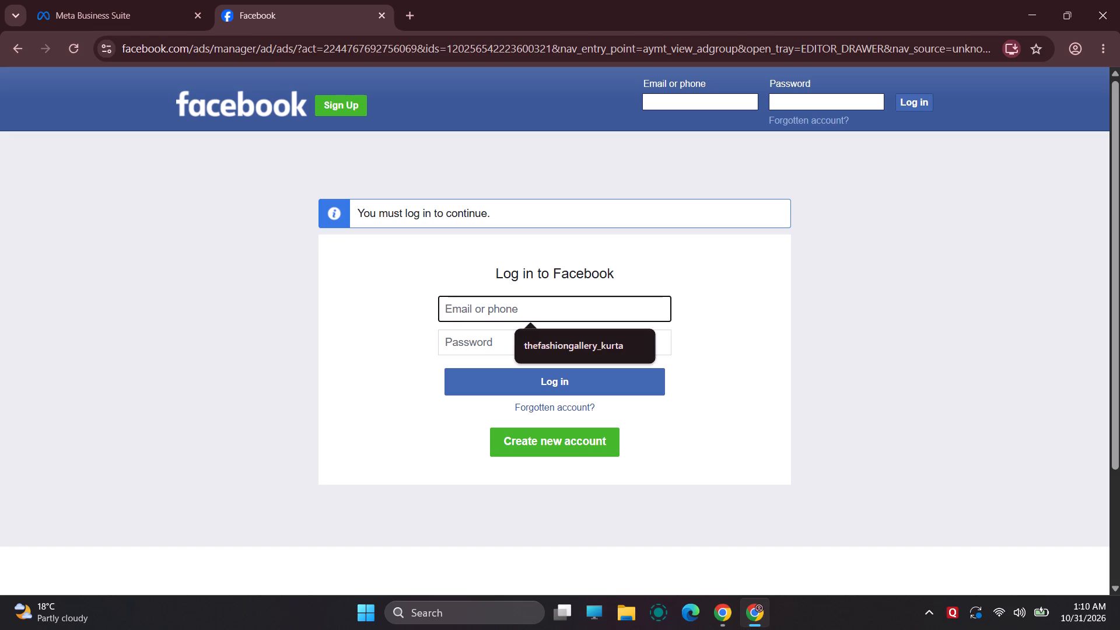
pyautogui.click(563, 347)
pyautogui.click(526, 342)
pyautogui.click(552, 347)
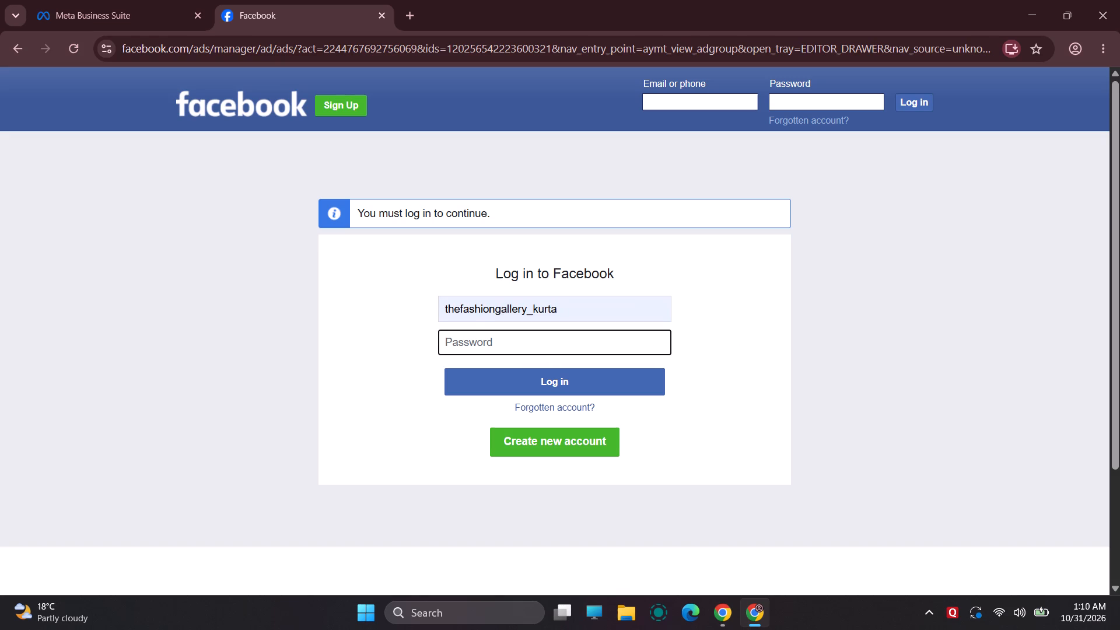
# Return to Meta Business Suite, dismiss its error message, and close the Facebook and Business Suite tabs, keeping only a new blank tab.
pyautogui.click(121, 8)
pyautogui.click(745, 379)
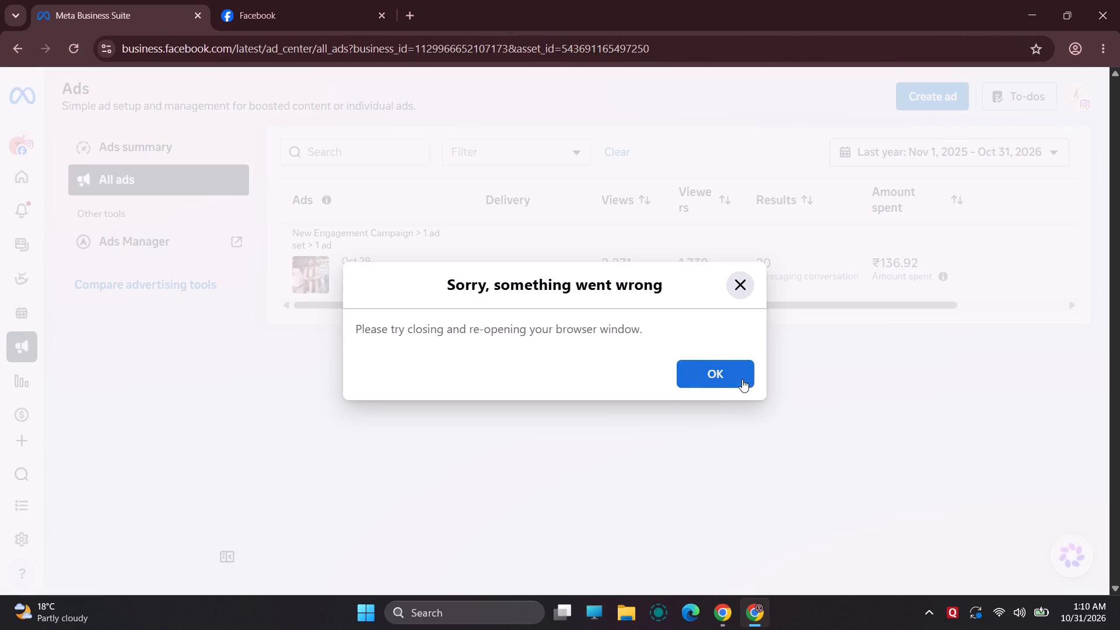
pyautogui.click(336, 0)
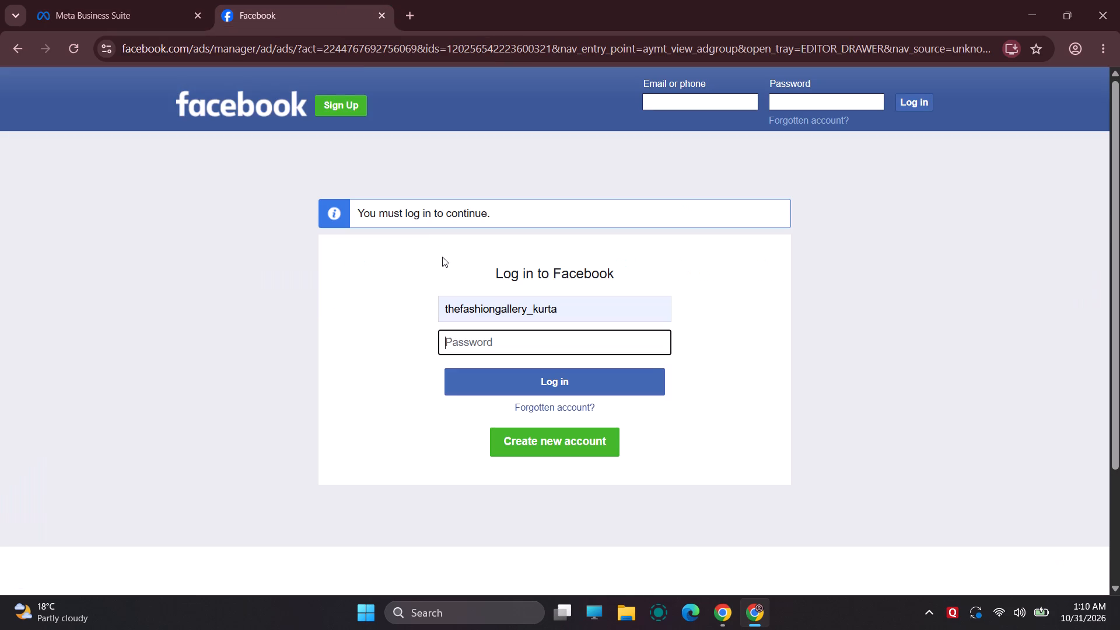
pyautogui.click(376, 15)
pyautogui.click(231, 14)
pyautogui.click(193, 16)
# Open instagram.com in the blank tab.
pyautogui.click(251, 57)
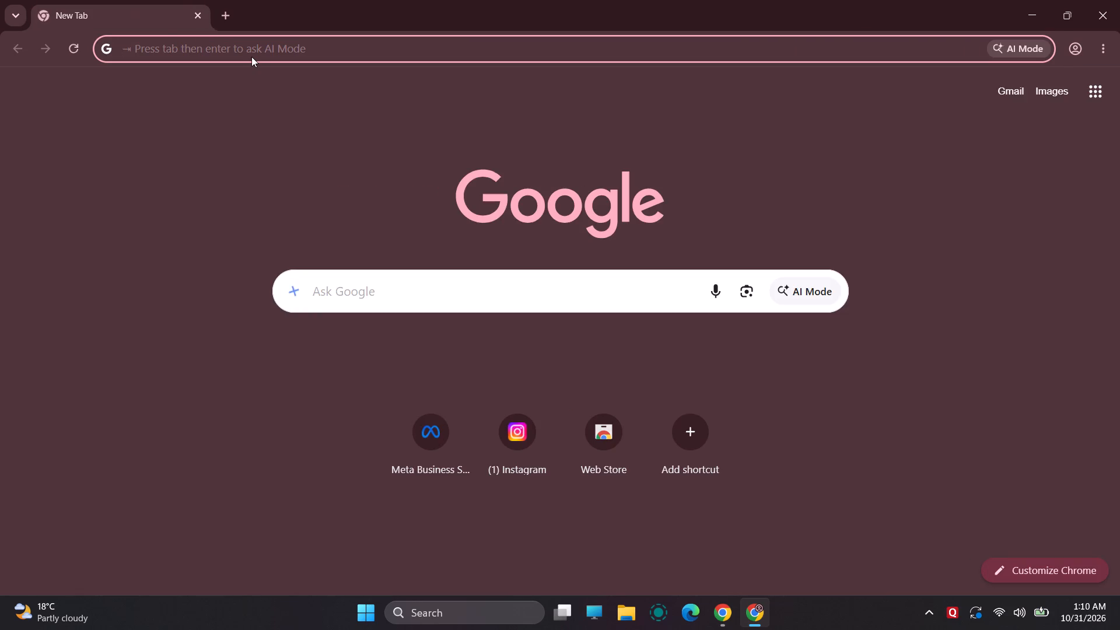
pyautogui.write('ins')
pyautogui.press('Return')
# Open business.facebook.com in a second tab, check the account on the Instagram page, and return to Meta Business Suite.
pyautogui.click(231, 14)
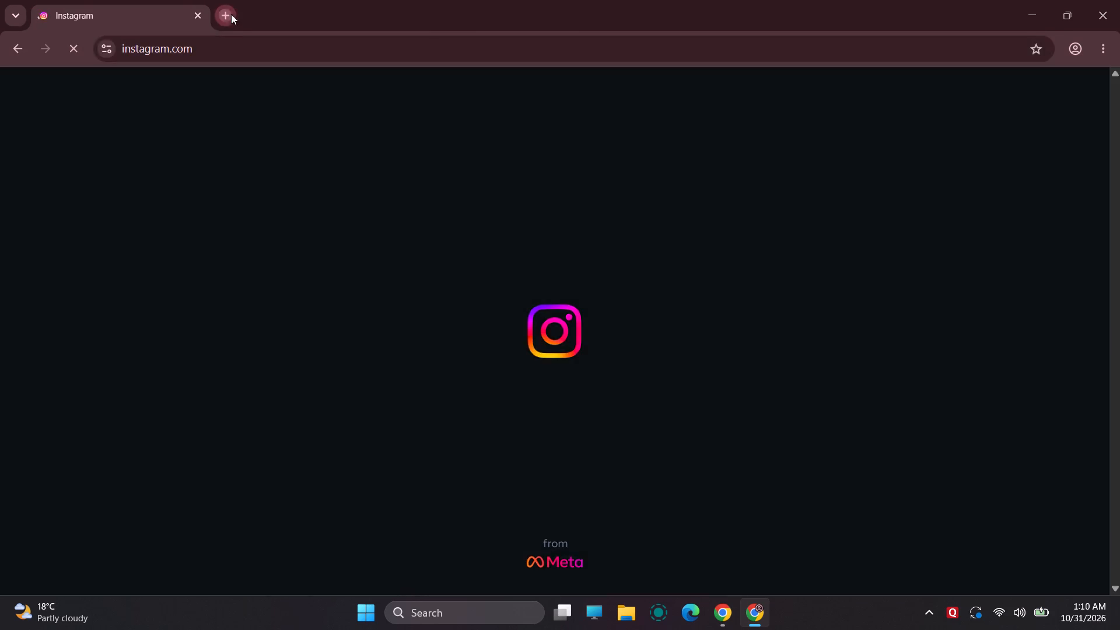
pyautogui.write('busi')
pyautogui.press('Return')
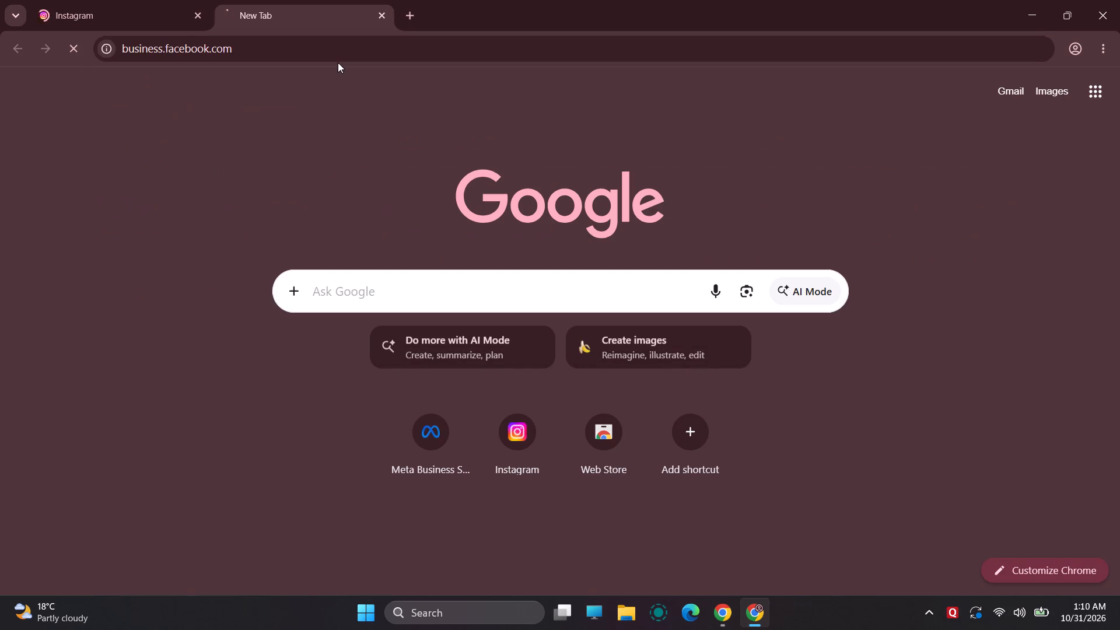
pyautogui.click(143, 0)
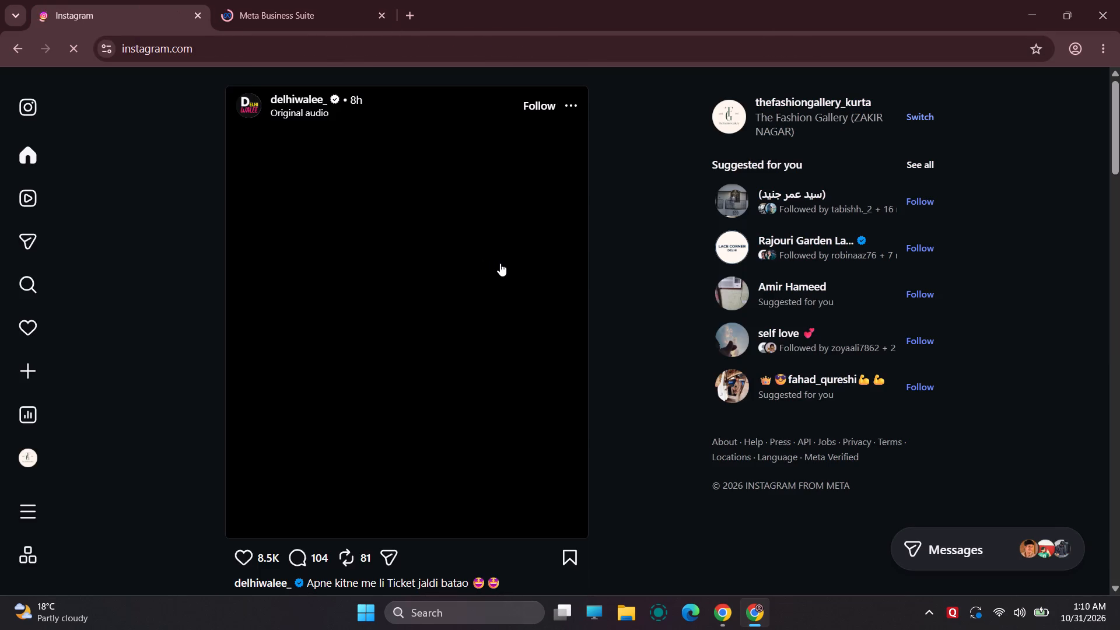
pyautogui.click(304, 0)
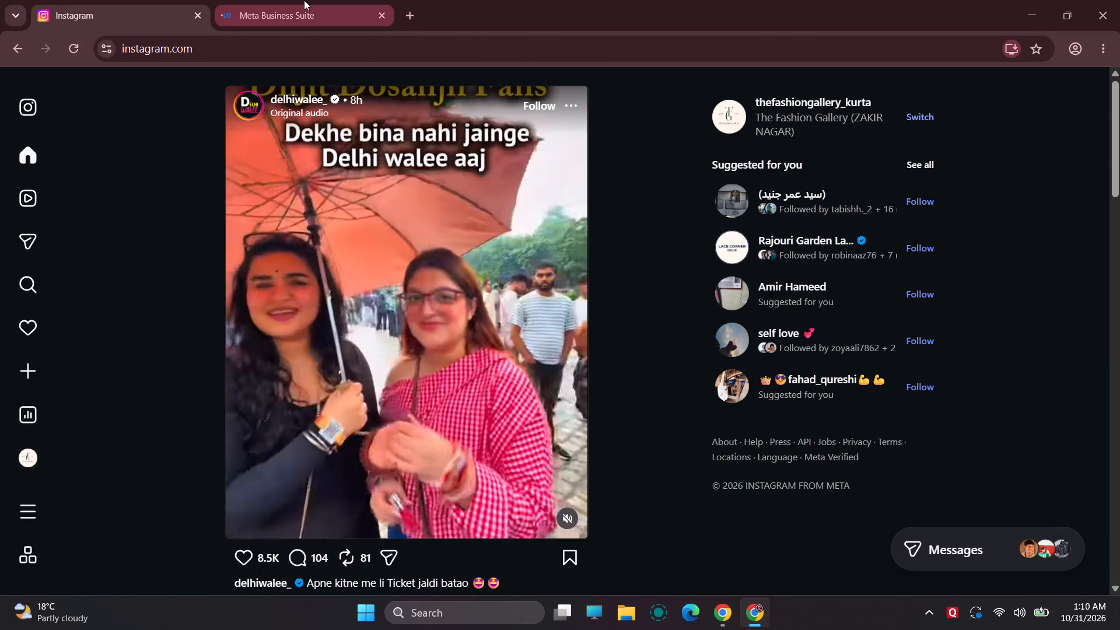
# Look over the Business Suite home page, open the Ads summary, and show all ads from its Recent ads section.
pyautogui.scroll(-1, 233, 391)
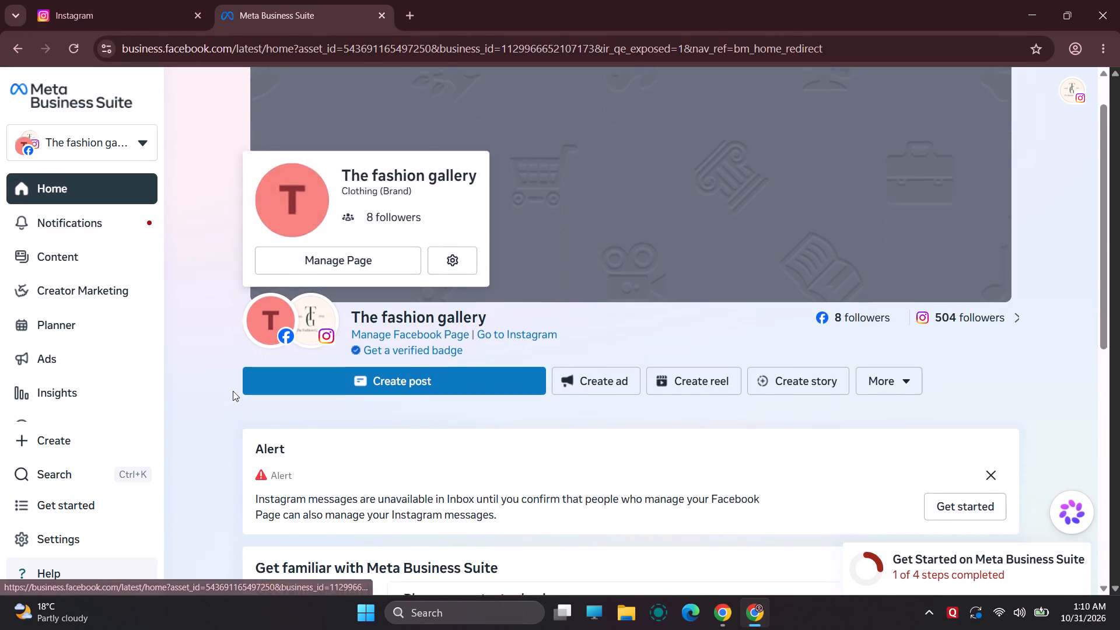
pyautogui.scroll(-6, 233, 391)
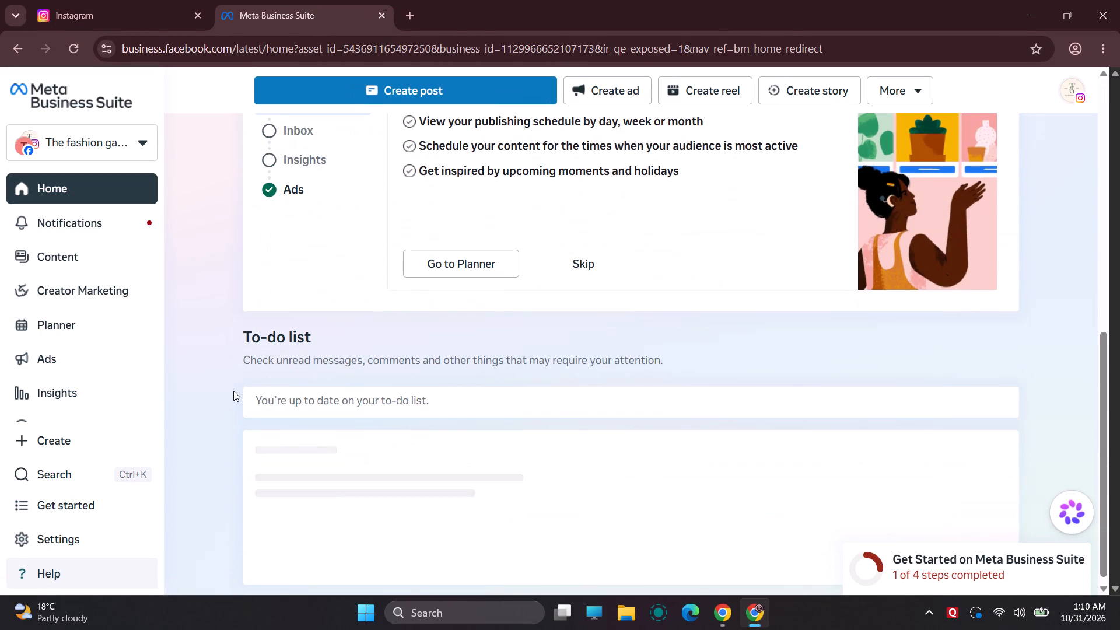
pyautogui.scroll(-8, 233, 391)
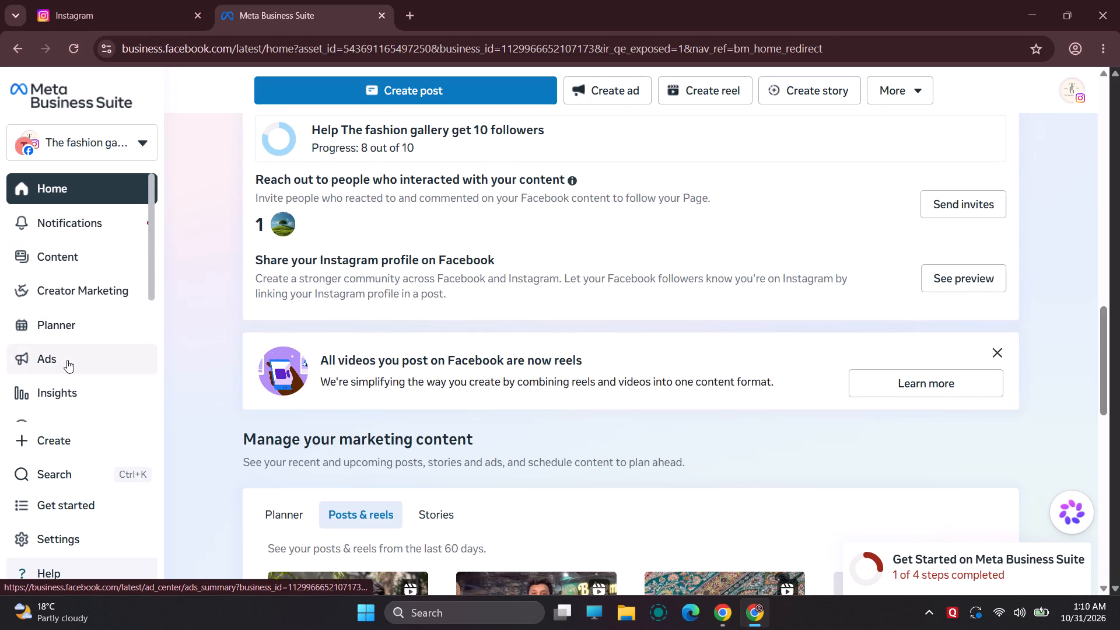
pyautogui.scroll(-2, 73, 358)
pyautogui.click(87, 209)
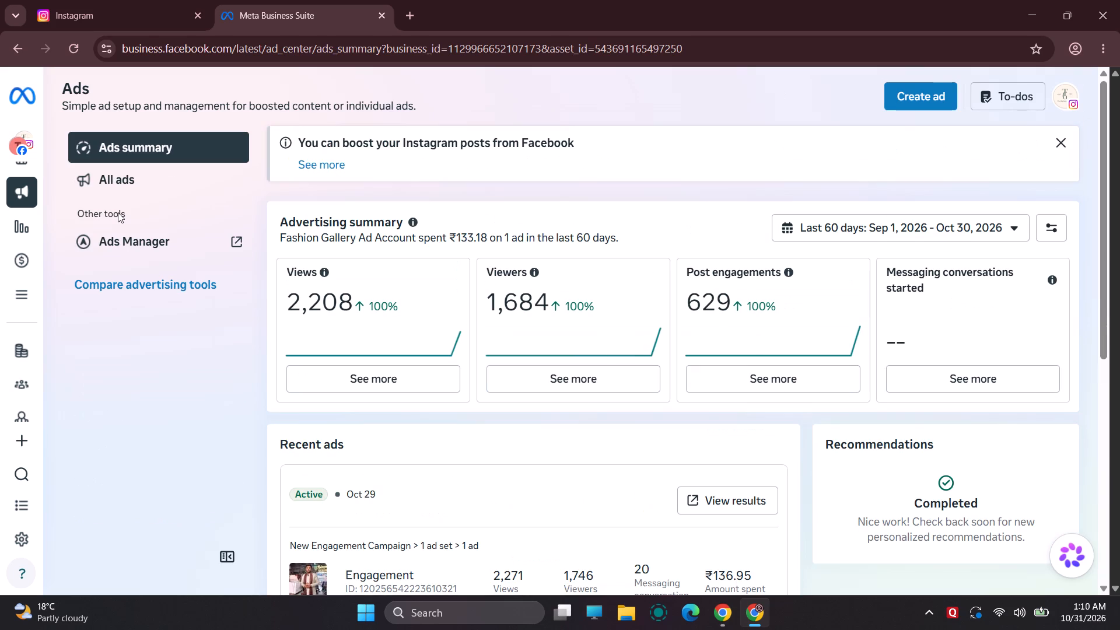
pyautogui.scroll(-4, 519, 360)
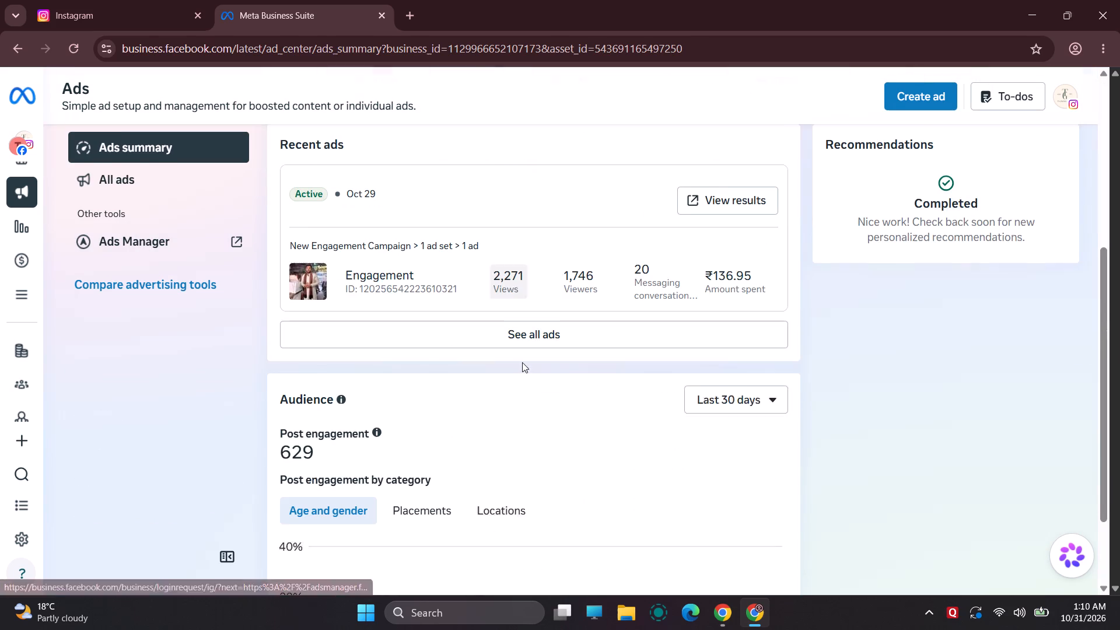
pyautogui.click(576, 322)
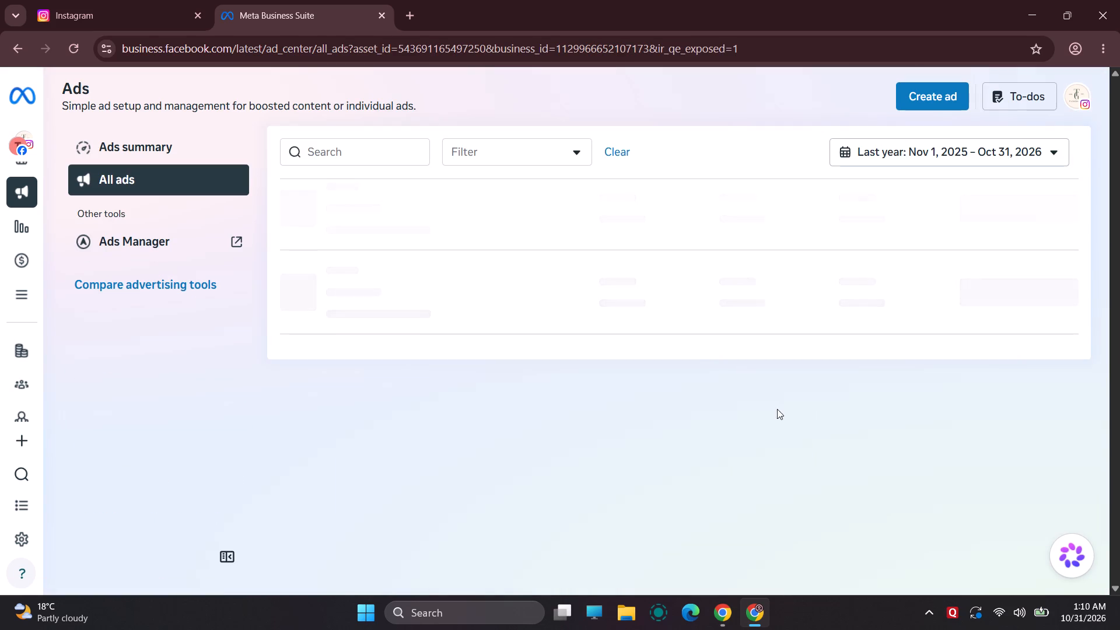
# From the Meta Business Suite ads list, open the active New Engagement Campaign in Ads Manager and turn it off.
pyautogui.moveTo(895, 305); pyautogui.dragTo(895, 306)
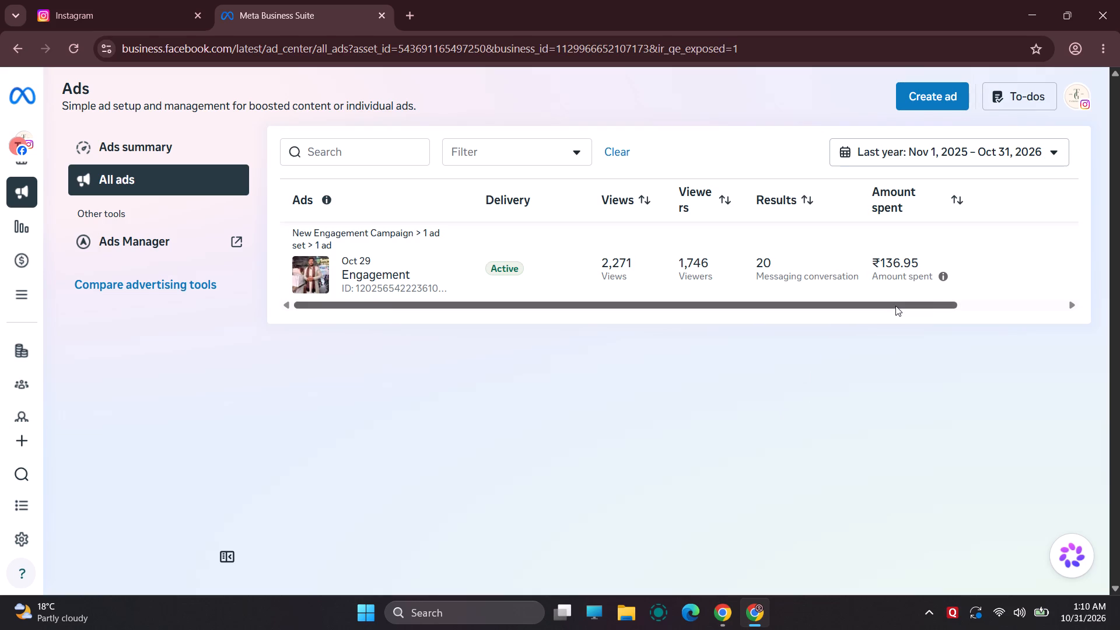
pyautogui.moveTo(895, 306); pyautogui.dragTo(1060, 300)
pyautogui.click(1034, 272)
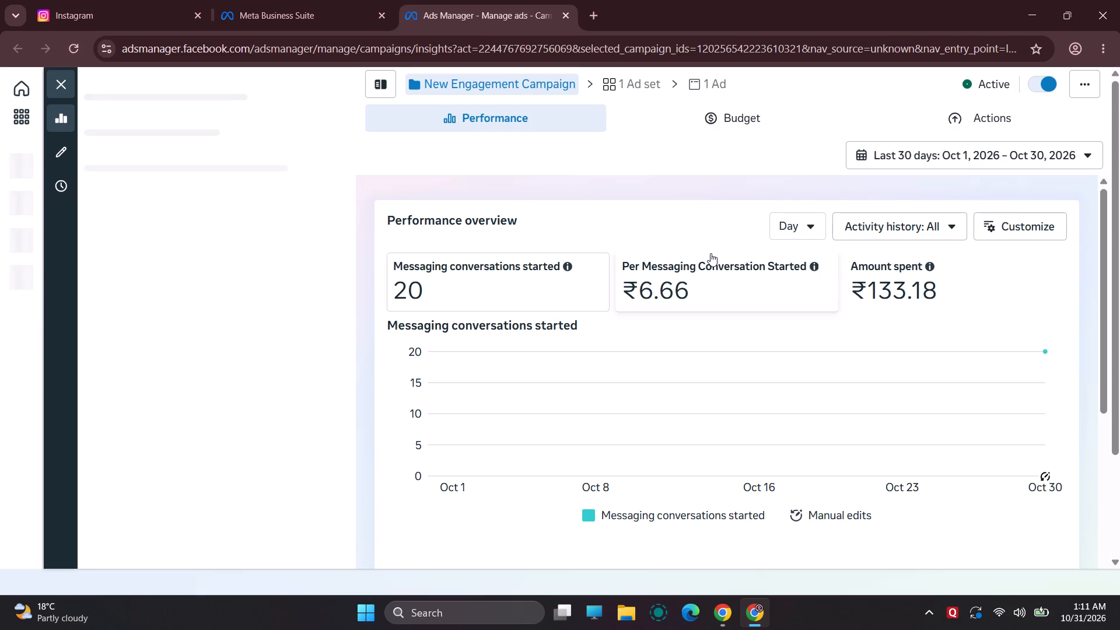
pyautogui.click(1040, 82)
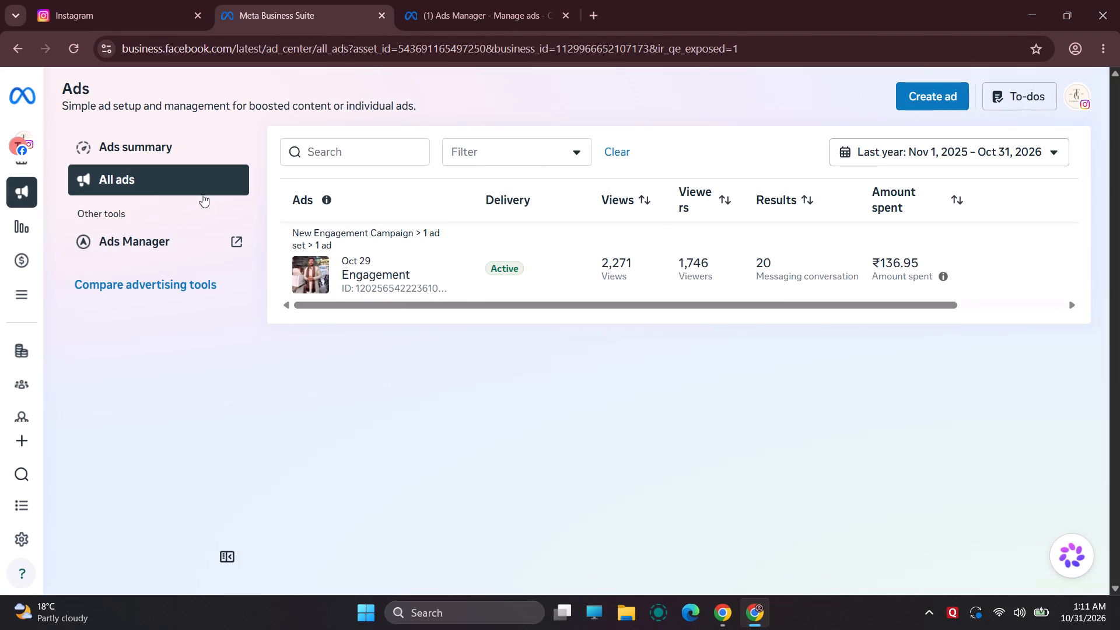
pyautogui.click(162, 241)
# Examine the active New Engagement Campaign's budget overview and its available campaign actions.
pyautogui.click(619, 0)
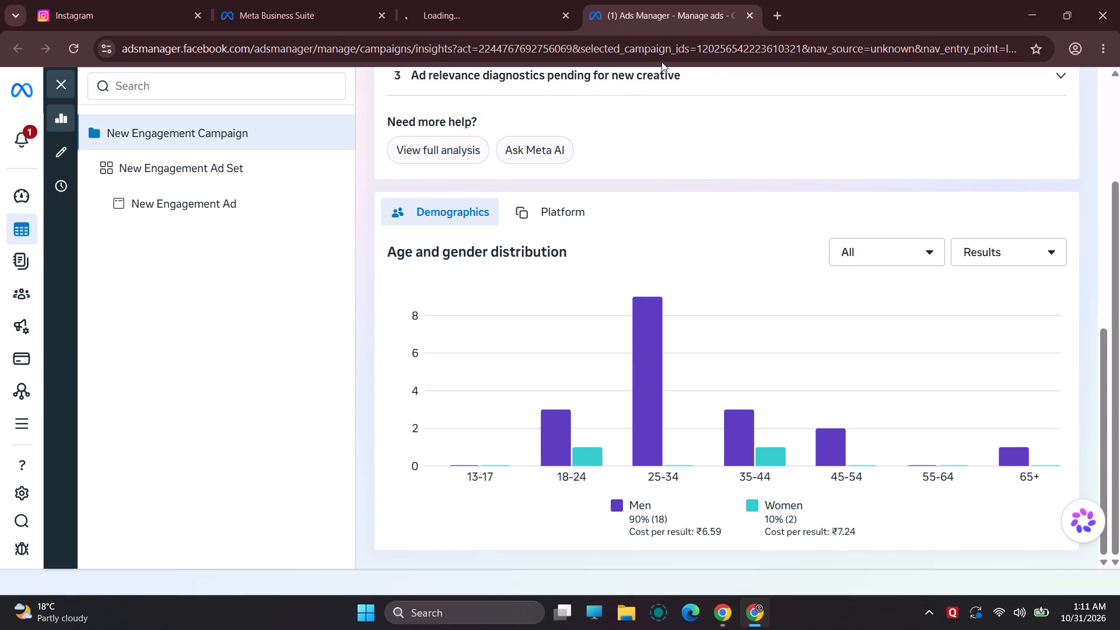
pyautogui.scroll(13, 664, 240)
pyautogui.scroll(12, 929, 181)
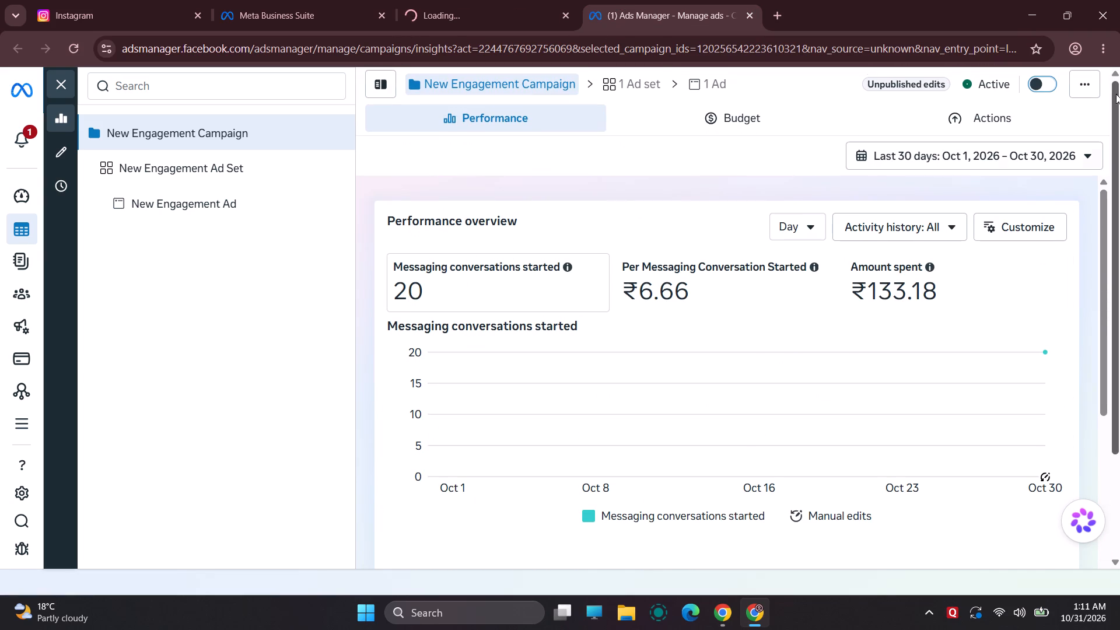
pyautogui.click(1080, 86)
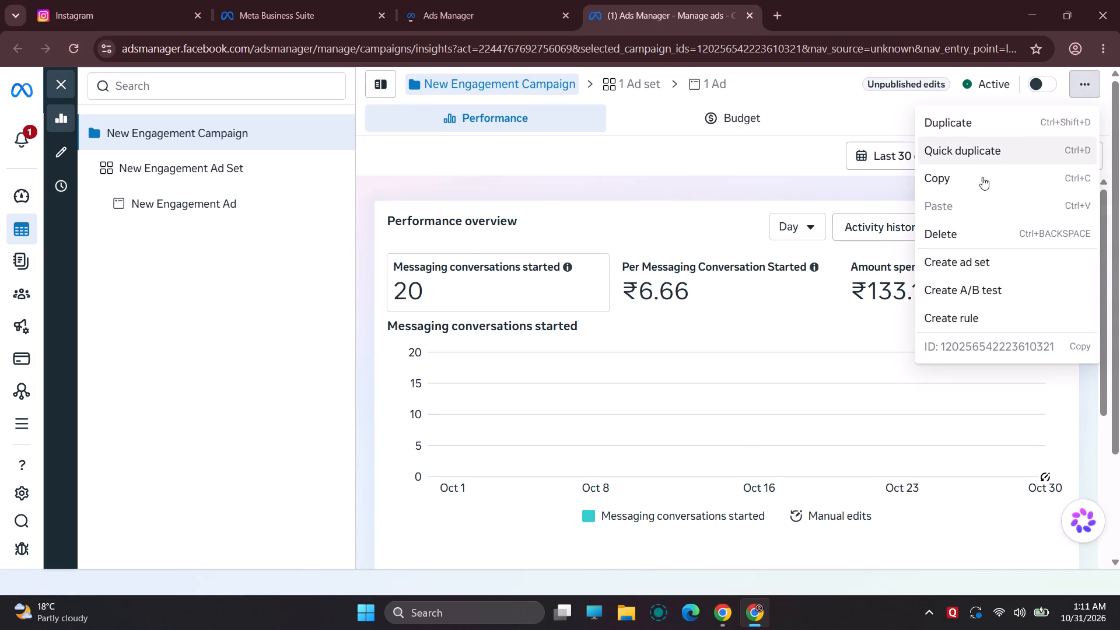
pyautogui.click(789, 106)
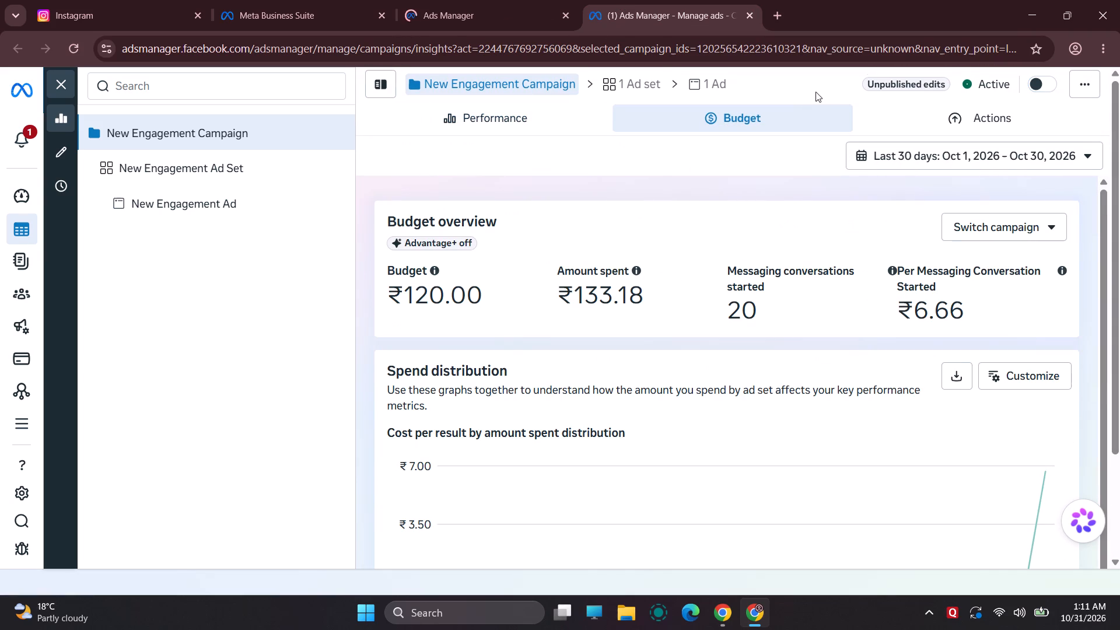
pyautogui.click(1091, 87)
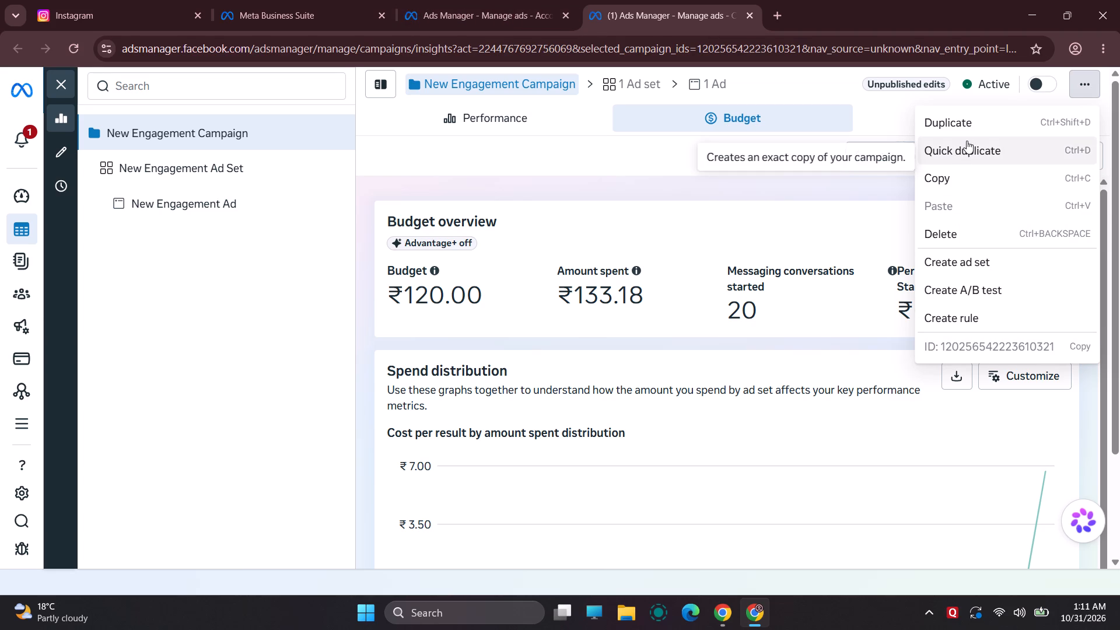
# Switch to the newly opened Ads Manager account overview and open its campaigns table.
pyautogui.click(454, 3)
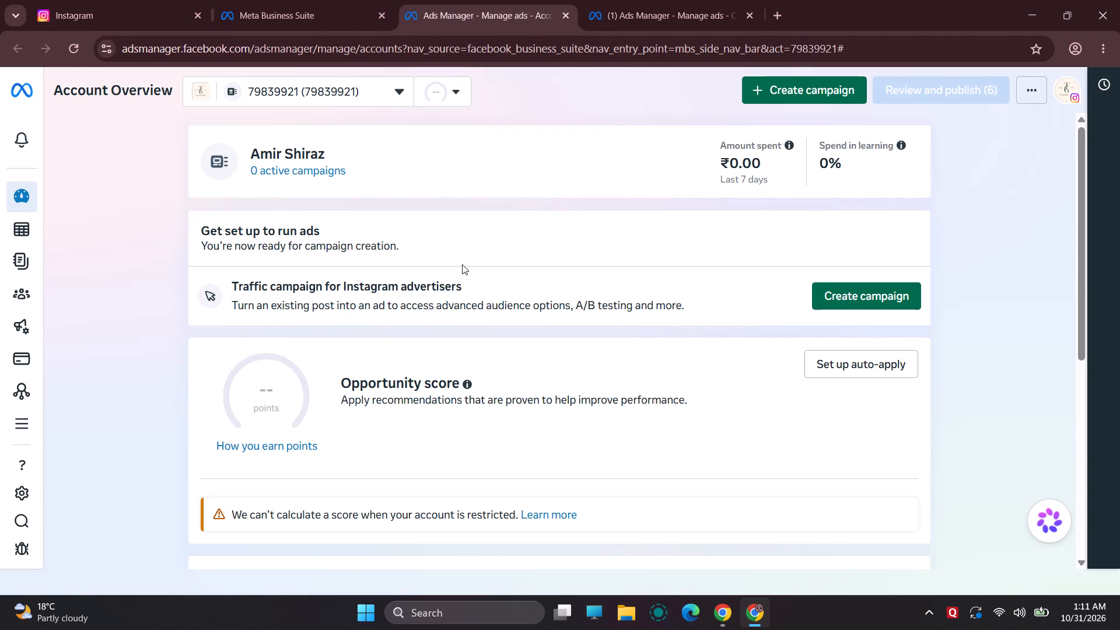
pyautogui.click(76, 236)
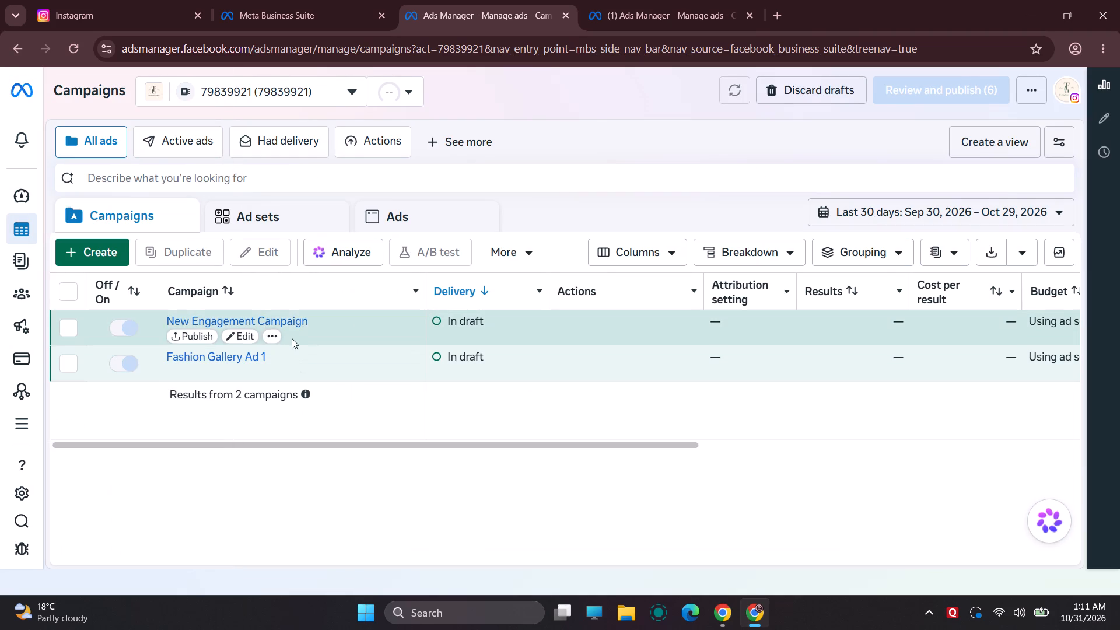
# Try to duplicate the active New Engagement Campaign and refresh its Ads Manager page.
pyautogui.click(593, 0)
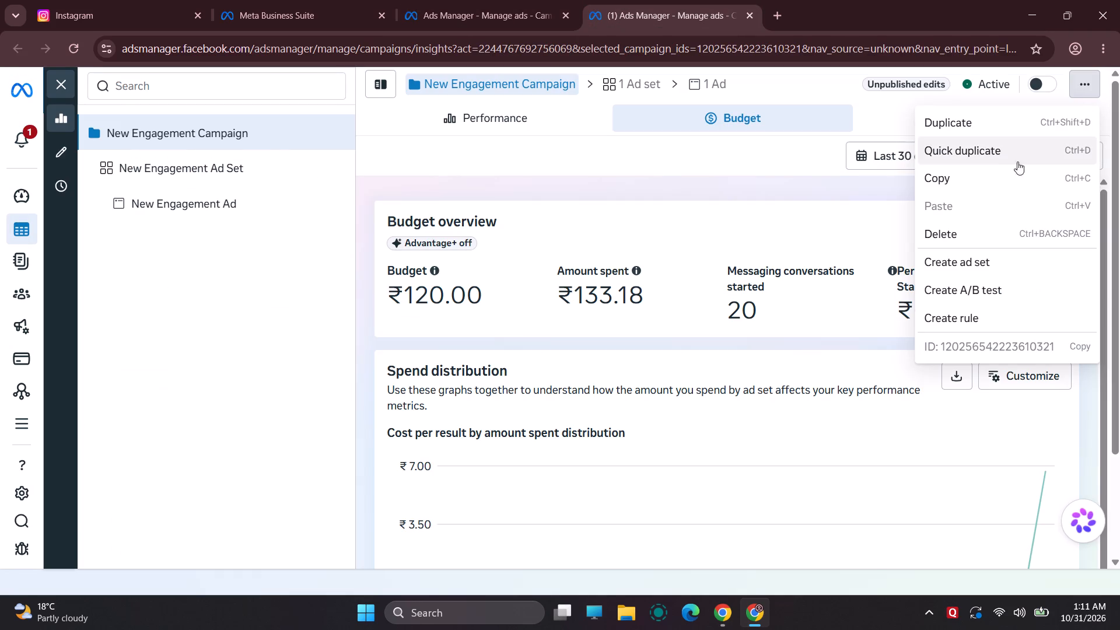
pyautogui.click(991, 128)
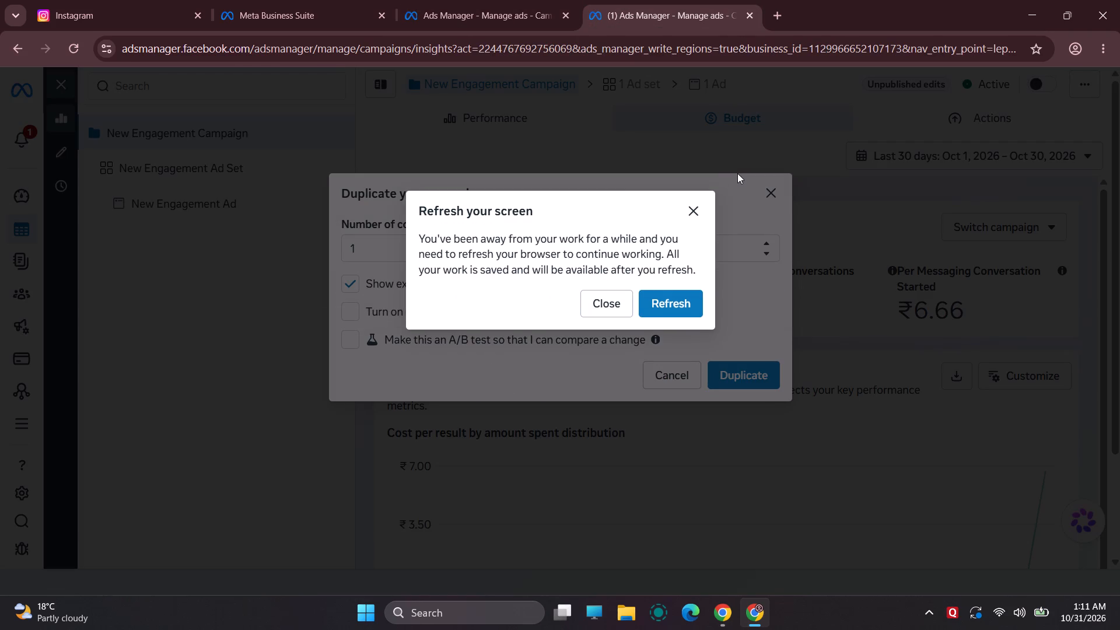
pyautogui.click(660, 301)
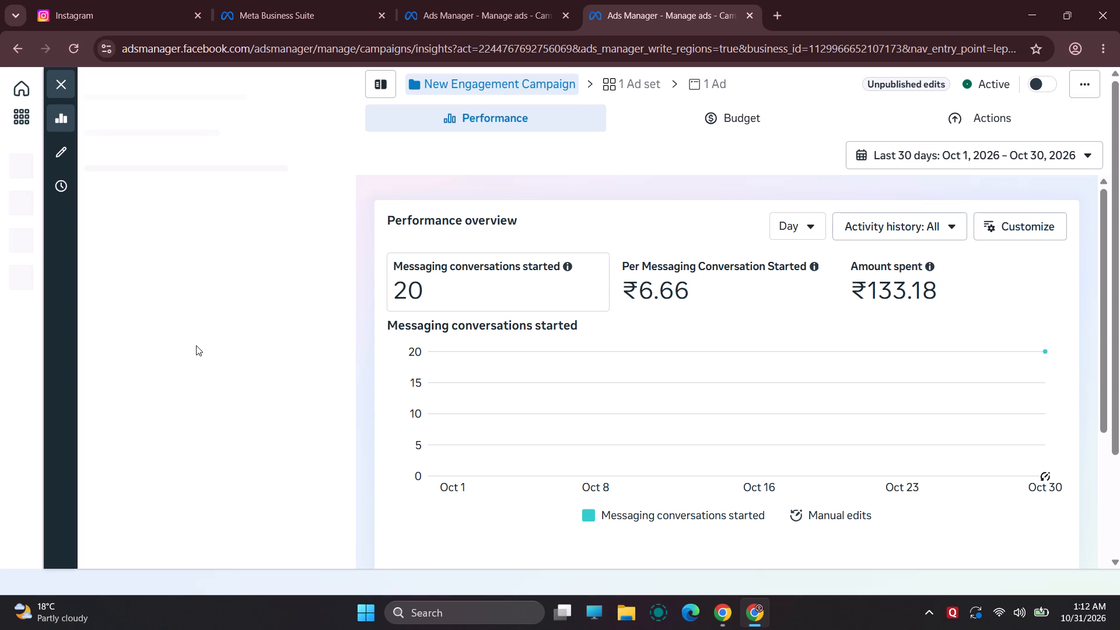
# Return to the campaigns table holding the draft campaigns and reload the page.
pyautogui.click(454, 8)
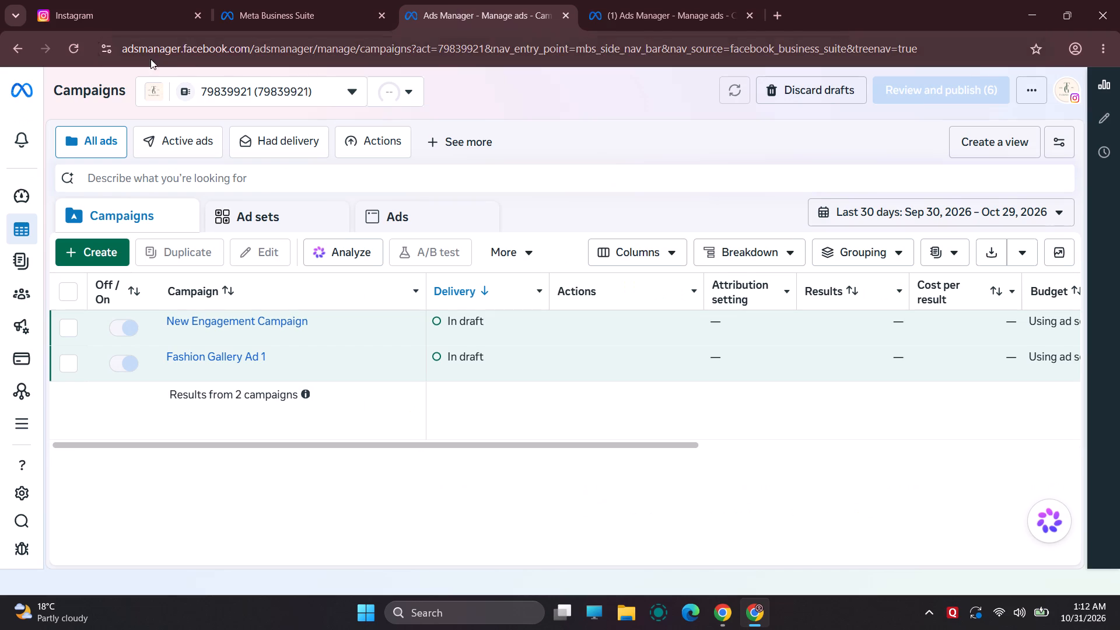
pyautogui.click(78, 55)
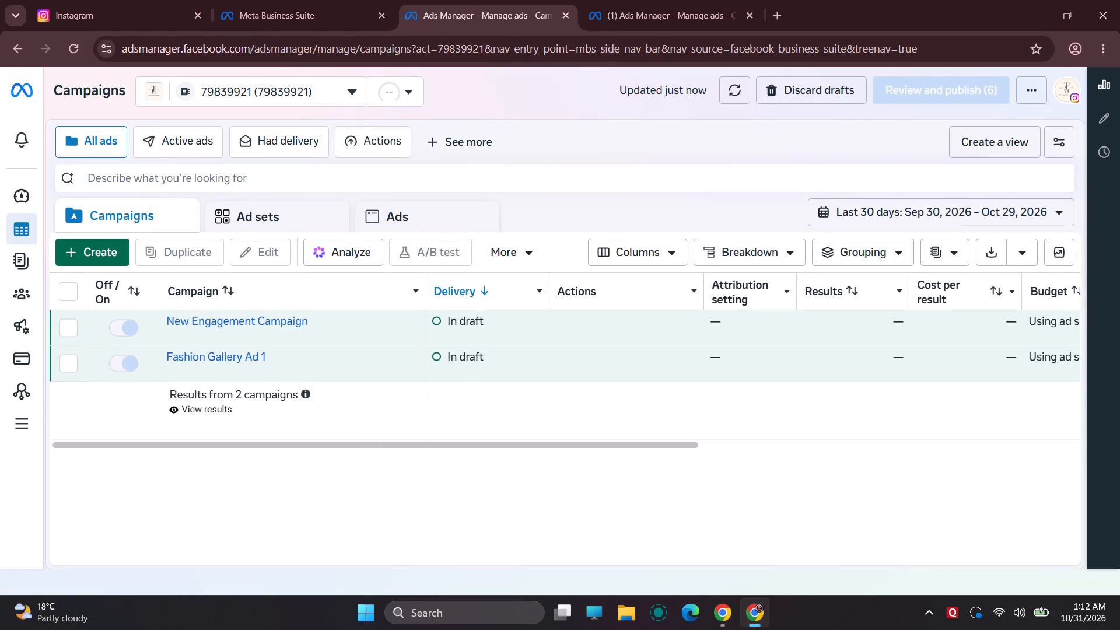
# Look over the active New Engagement Campaign's performance report, close its tab, and return to the draft campaigns table.
pyautogui.click(603, 1)
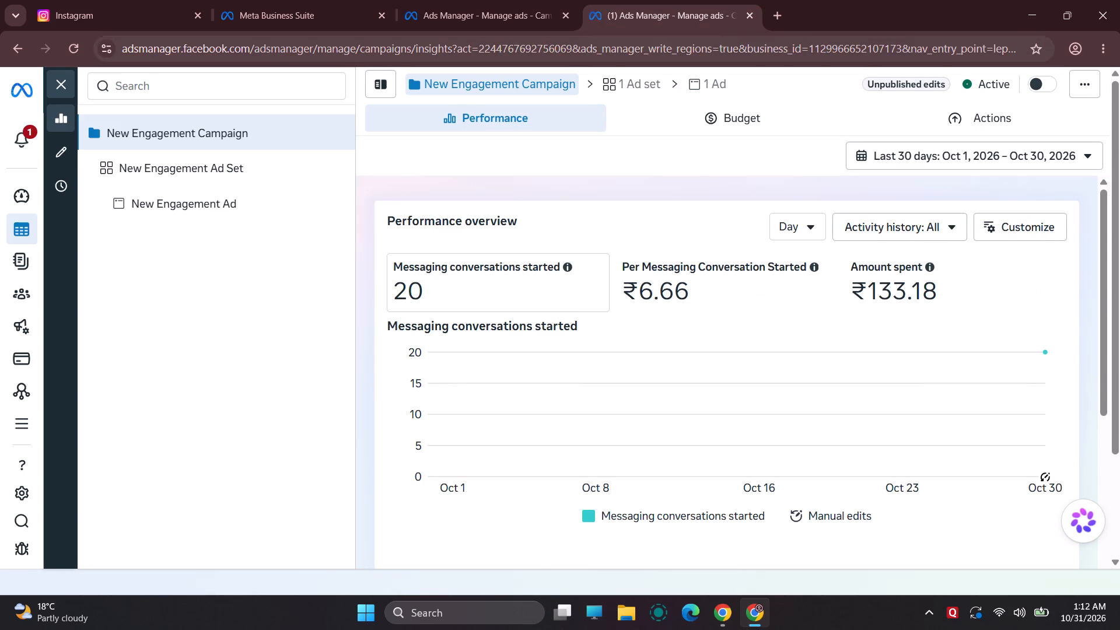
pyautogui.scroll(-13, 617, 352)
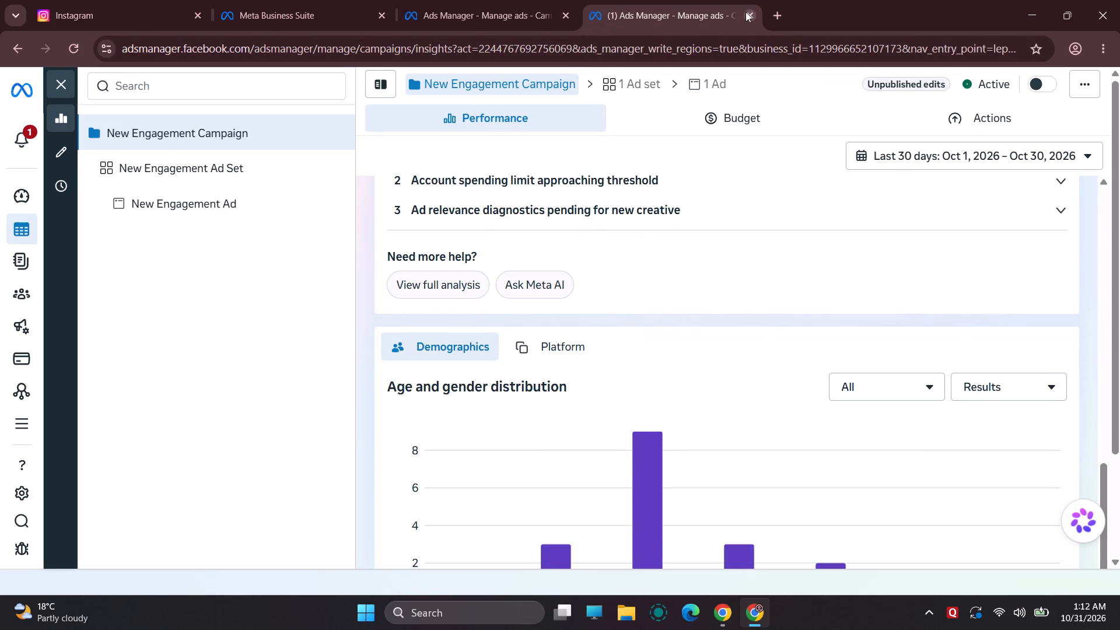
pyautogui.click(751, 13)
pyautogui.scroll(8, 903, 286)
pyautogui.scroll(4, 806, 137)
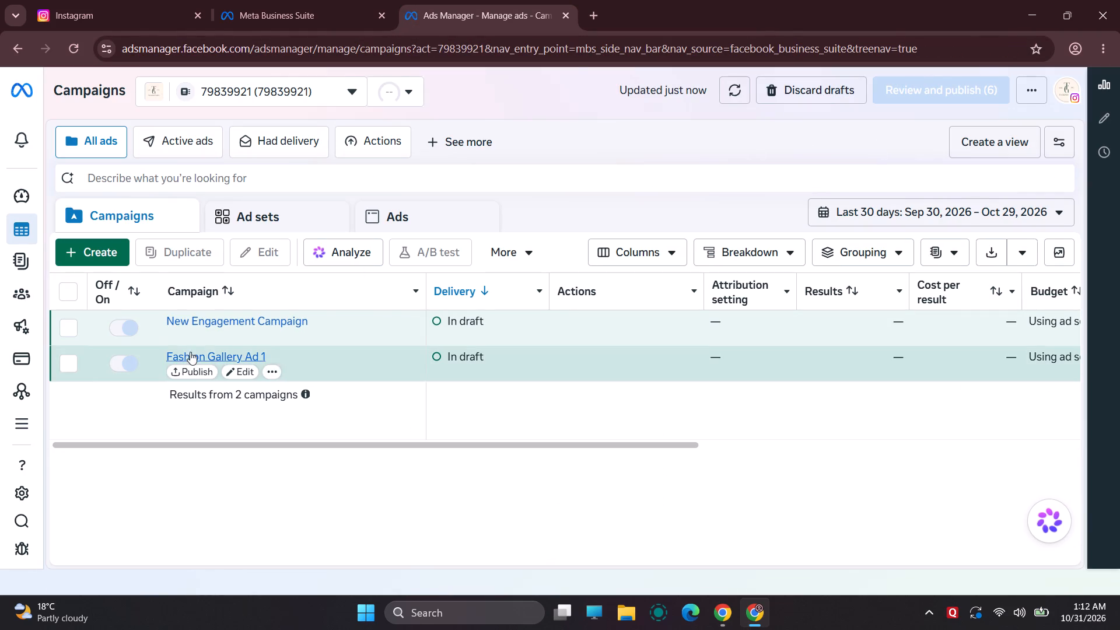
# Create a new campaign using manual setup, the Auction buying type and the Engagement objective.
pyautogui.click(105, 259)
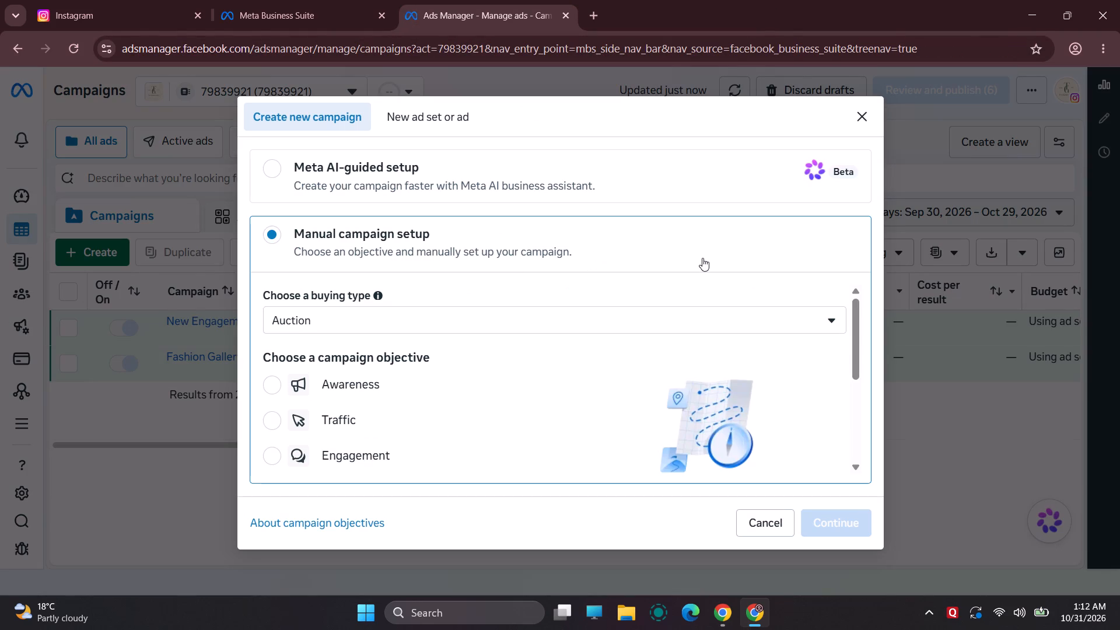
pyautogui.scroll(-2, 473, 365)
pyautogui.scroll(1, 483, 362)
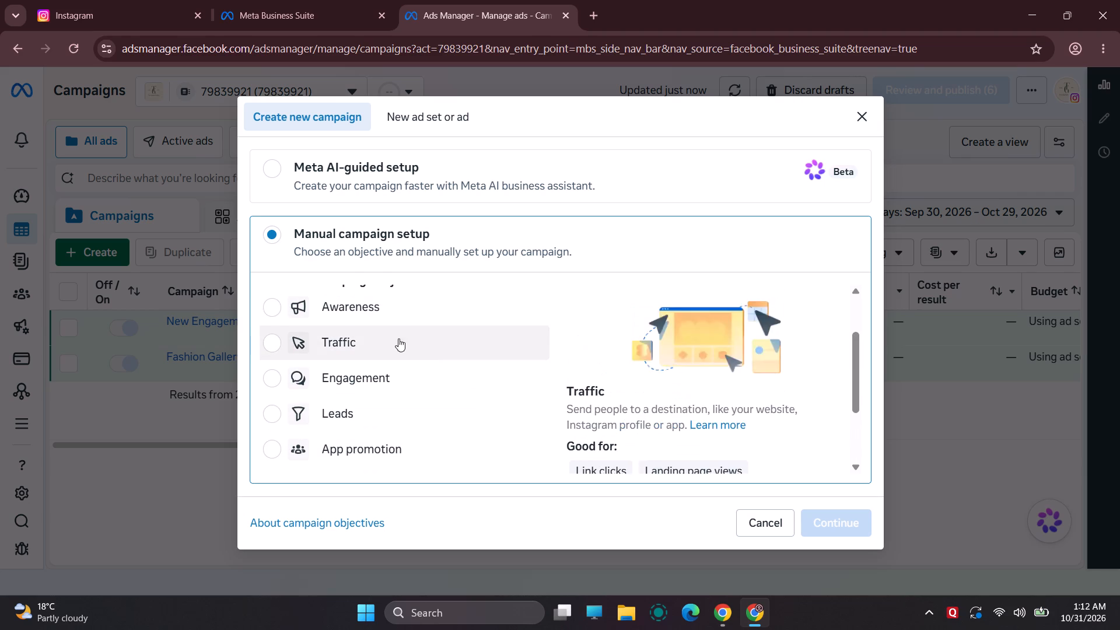
pyautogui.scroll(1, 388, 317)
pyautogui.scroll(-1, 370, 422)
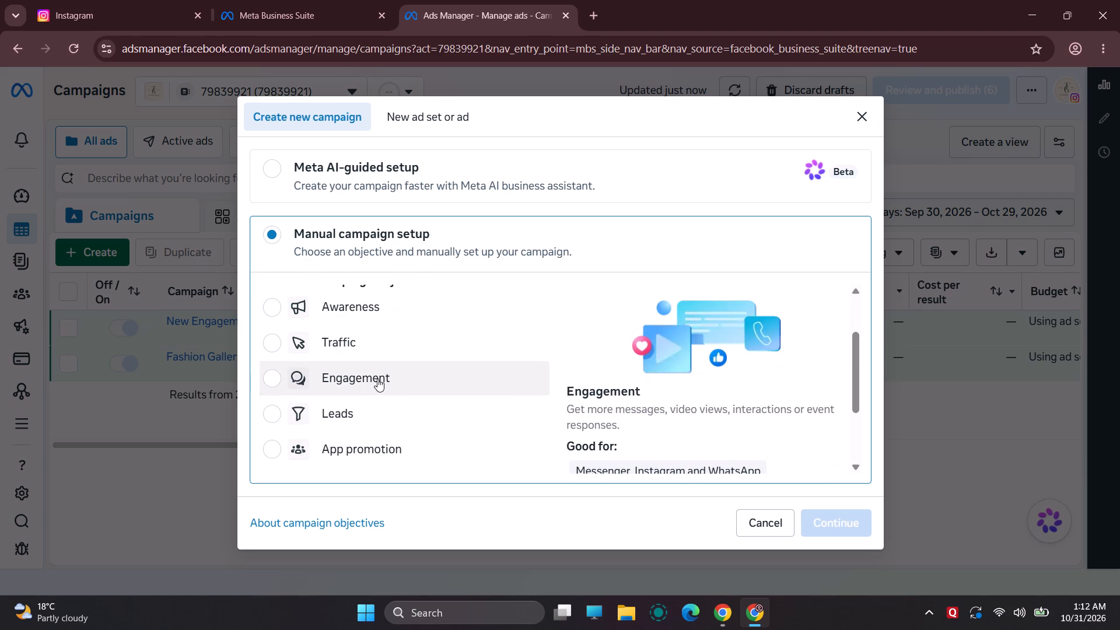
pyautogui.click(377, 379)
pyautogui.click(821, 522)
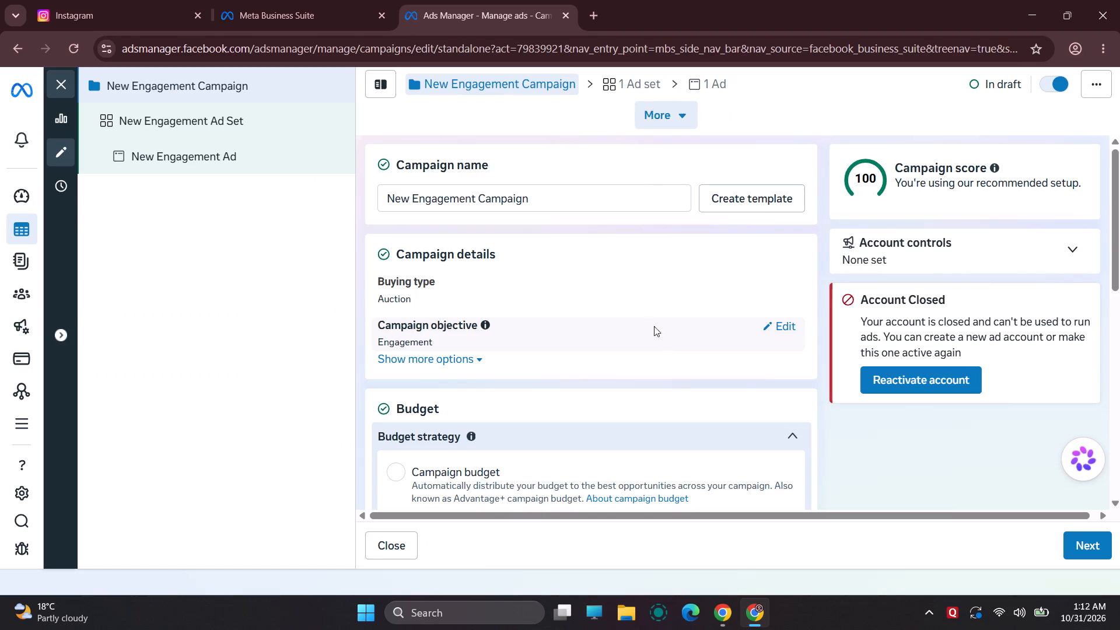
# Check the new campaign's budget, frequency, A/B test and special ad category settings, and proceed to its ad set.
pyautogui.scroll(-2, 487, 346)
pyautogui.scroll(-4, 596, 366)
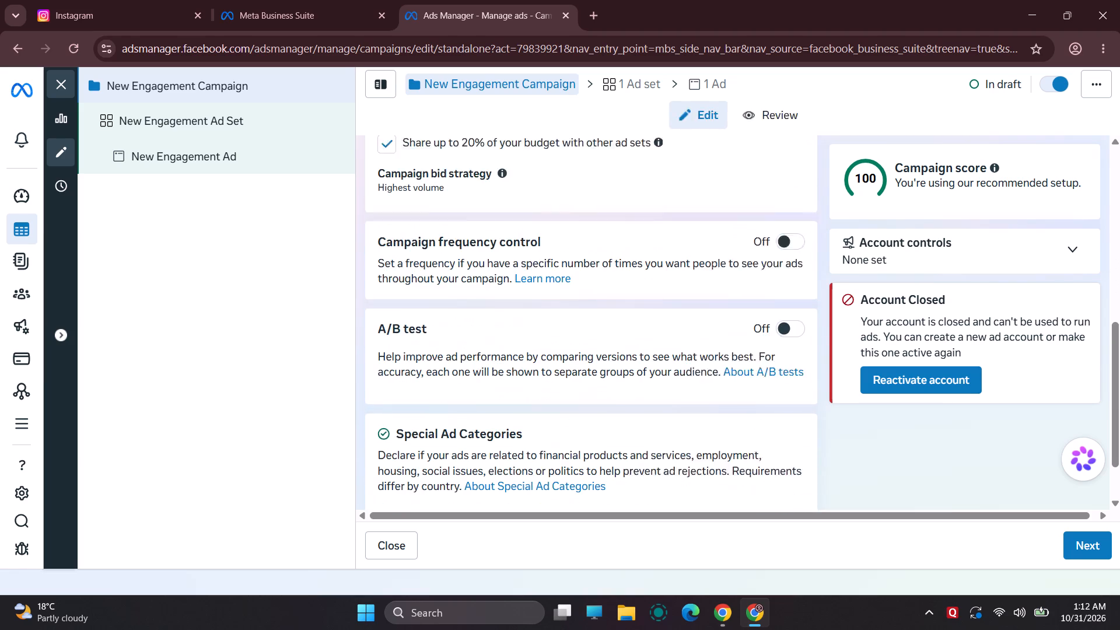
pyautogui.scroll(-5, 601, 366)
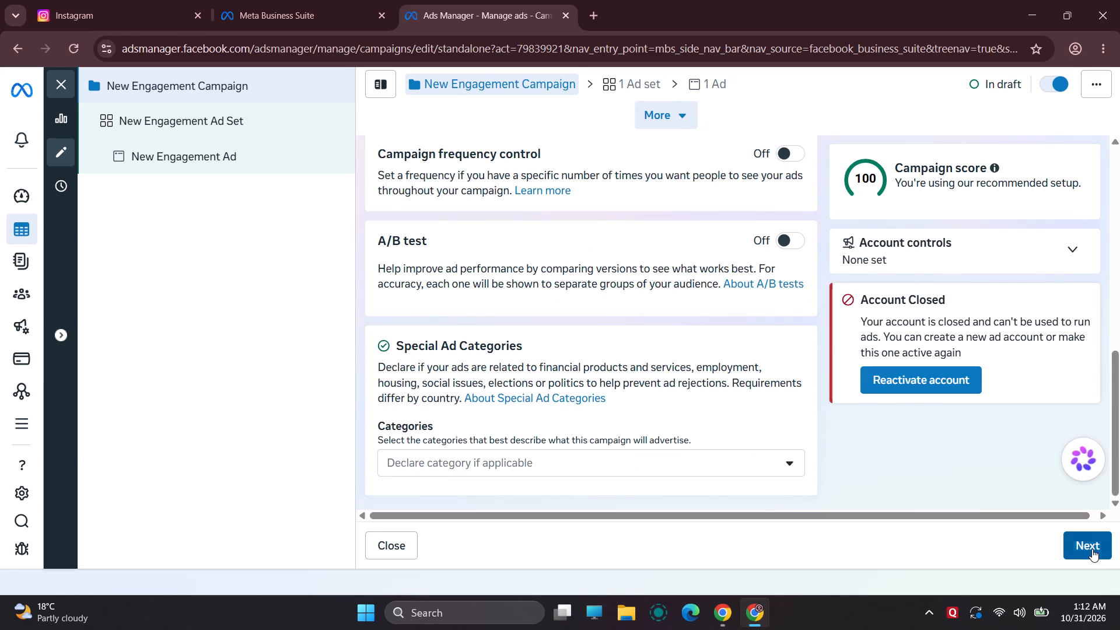
pyautogui.click(1092, 549)
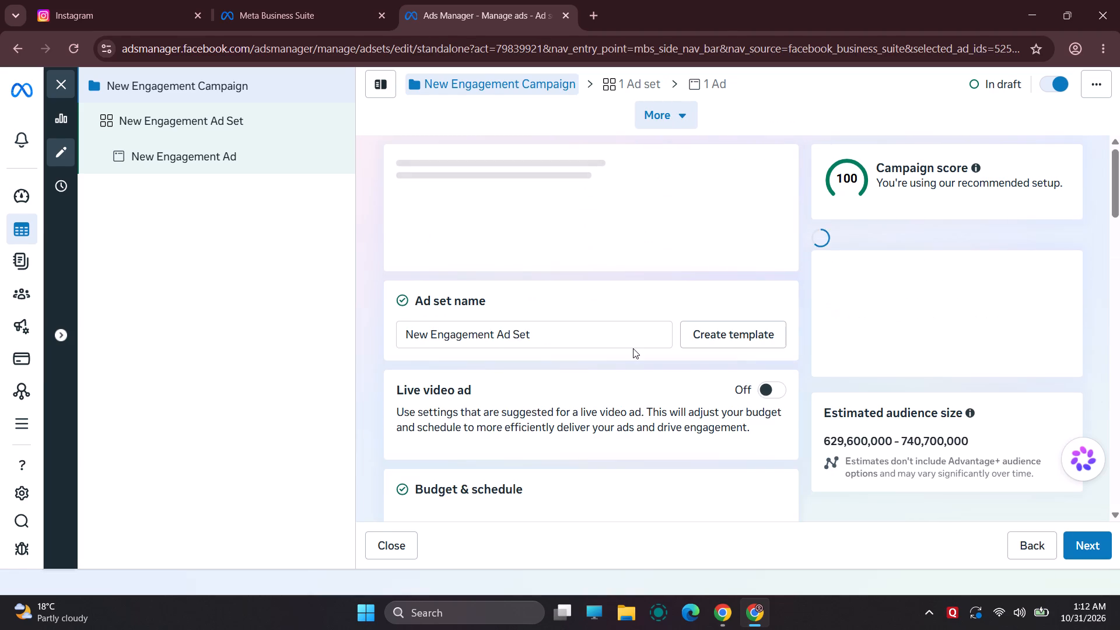
# Rename the new engagement ad set as Fashion Gallery Ad 2.
pyautogui.click(596, 332)
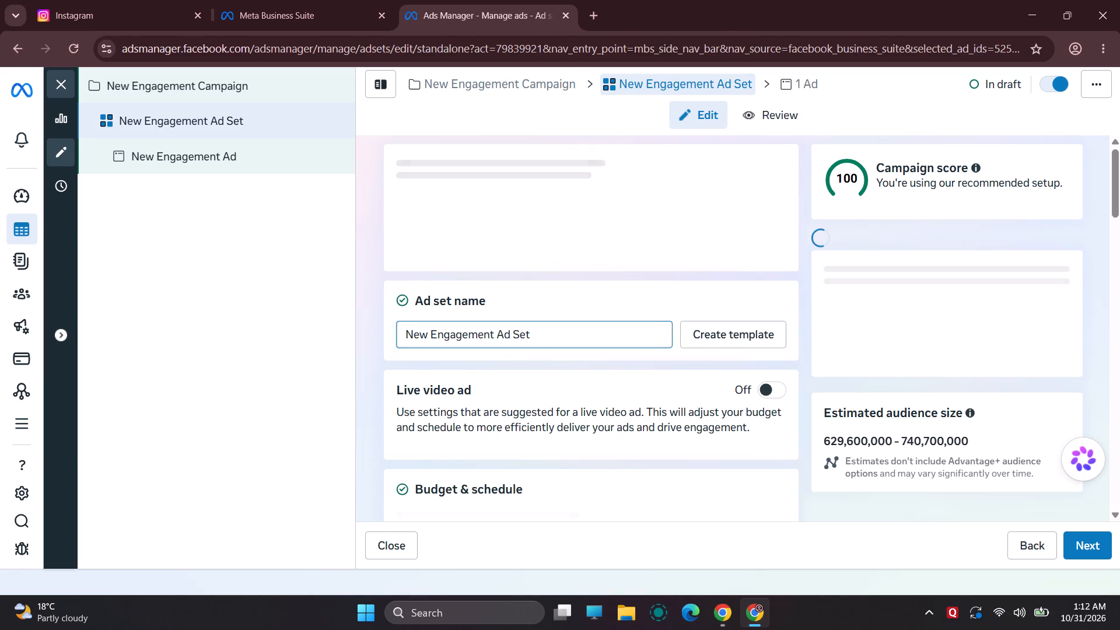
pyautogui.click(595, 338)
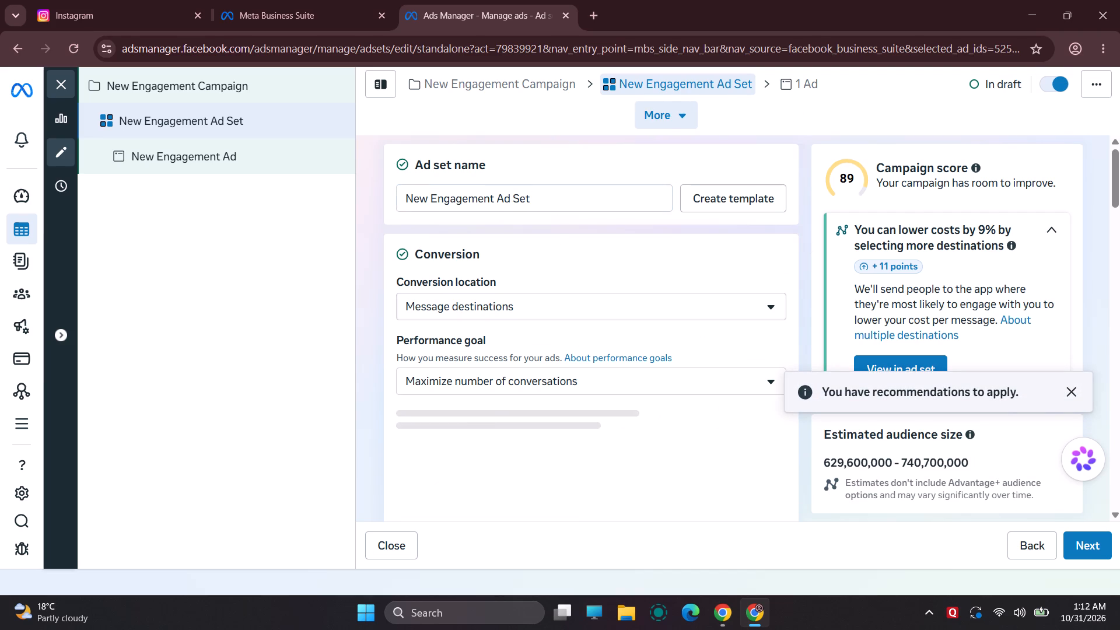
pyautogui.click(556, 205)
pyautogui.moveTo(567, 197); pyautogui.dragTo(370, 195)
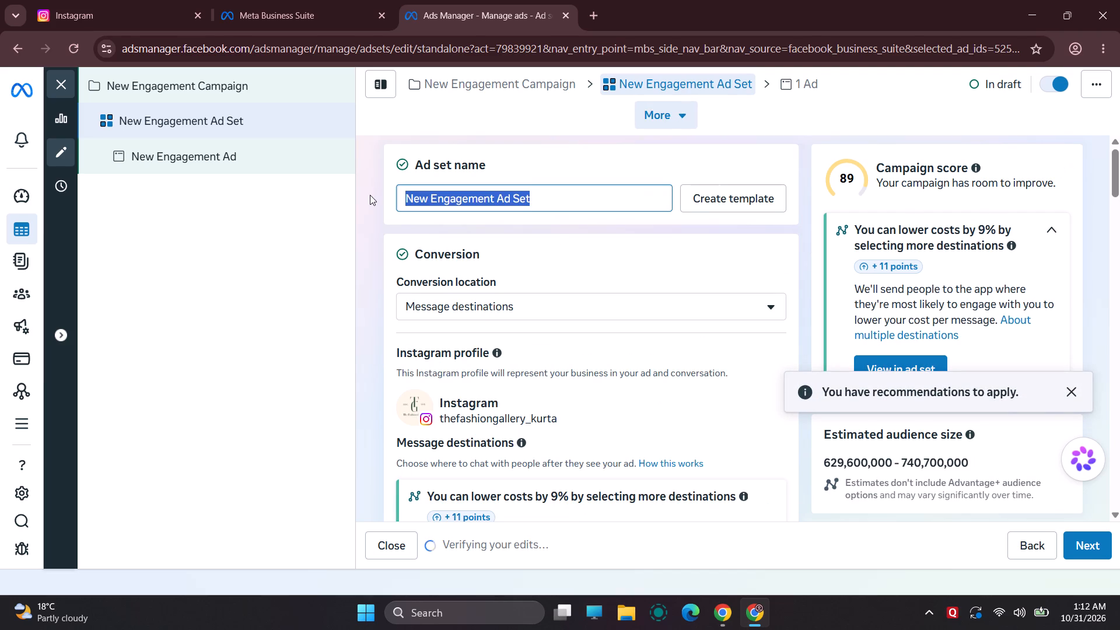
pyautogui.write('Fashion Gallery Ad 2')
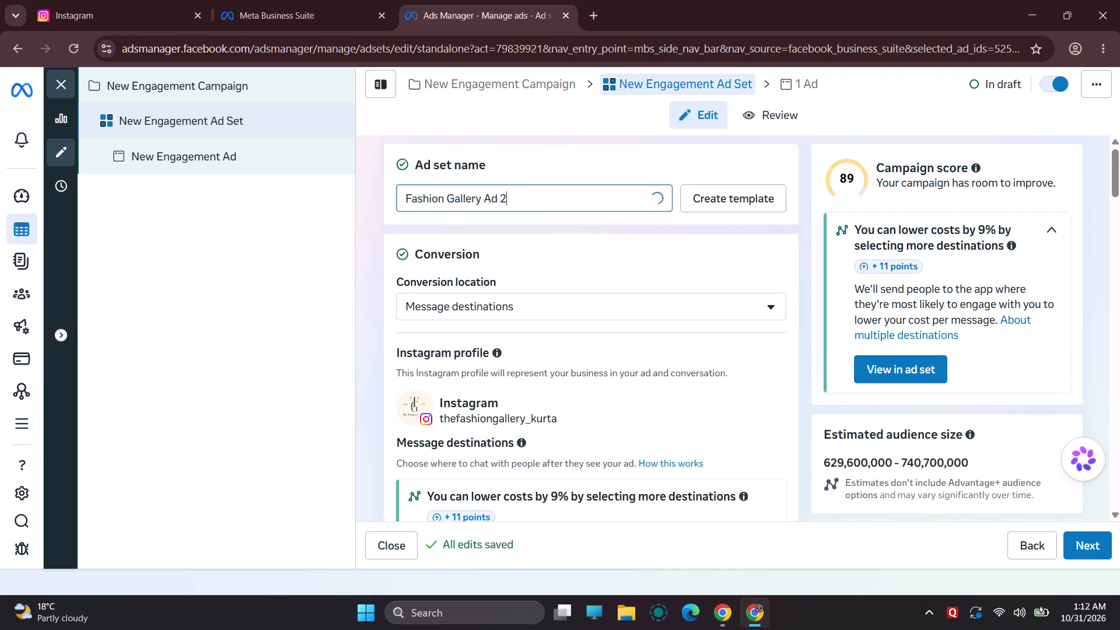
pyautogui.click(568, 153)
# Under the manual message destinations, select WhatsApp and deselect Instagram so that WhatsApp is the only chosen app.
pyautogui.scroll(-1, 635, 201)
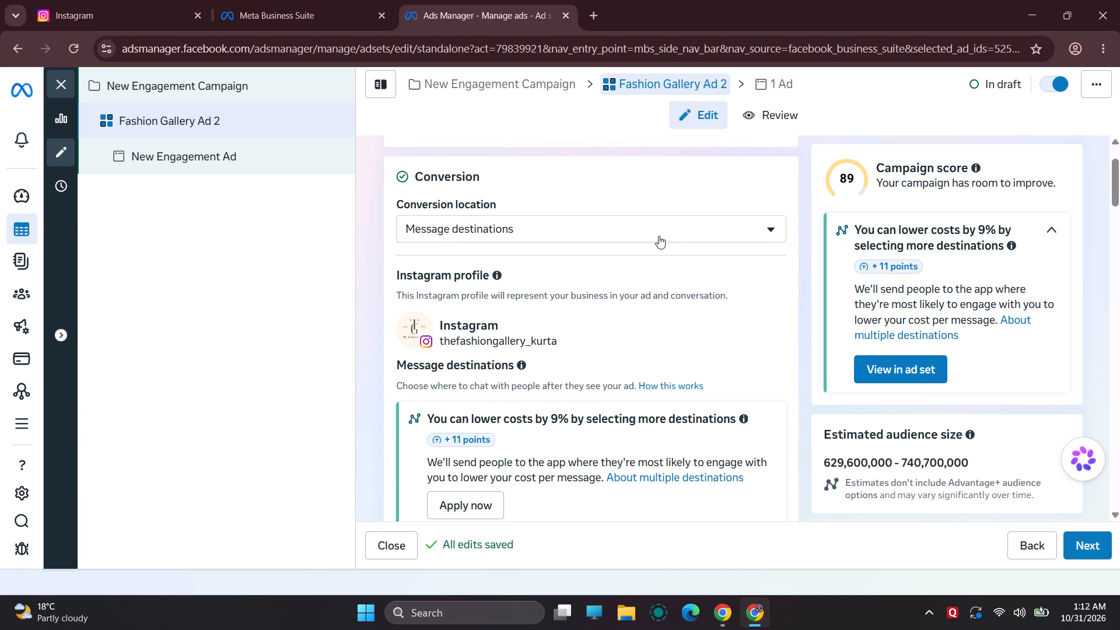
pyautogui.scroll(-2, 671, 332)
pyautogui.scroll(2, 647, 334)
pyautogui.scroll(-4, 648, 327)
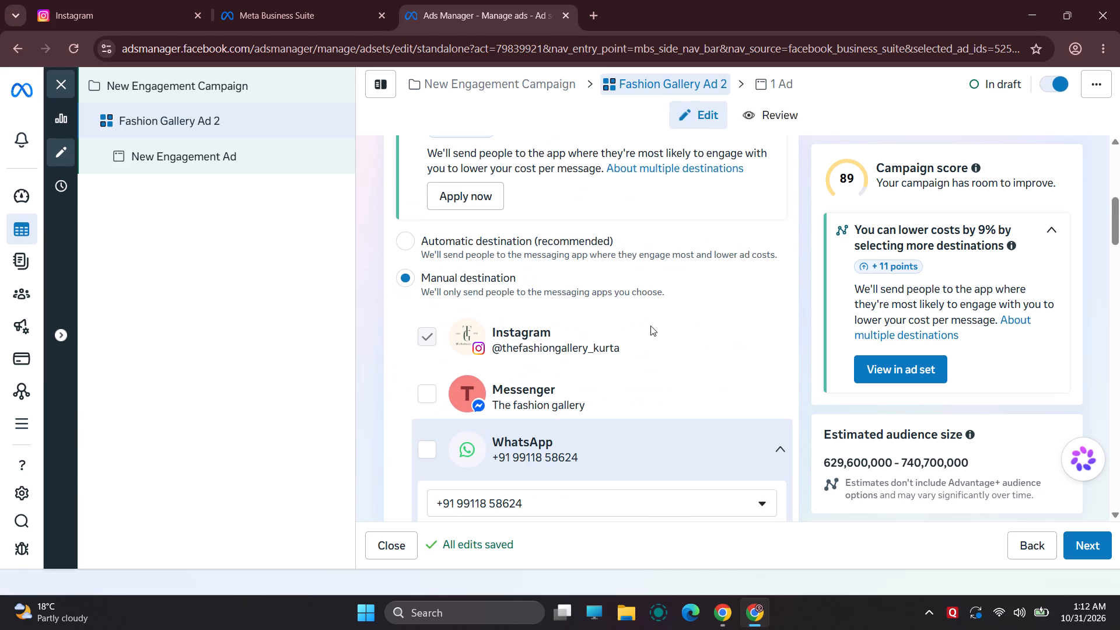
pyautogui.click(428, 451)
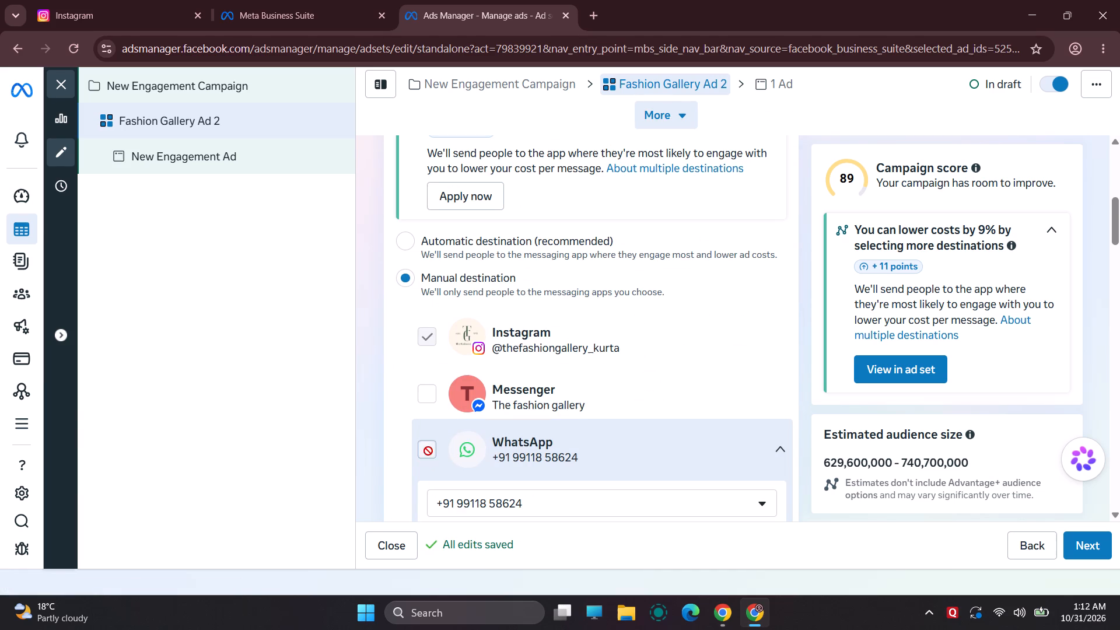
pyautogui.click(428, 339)
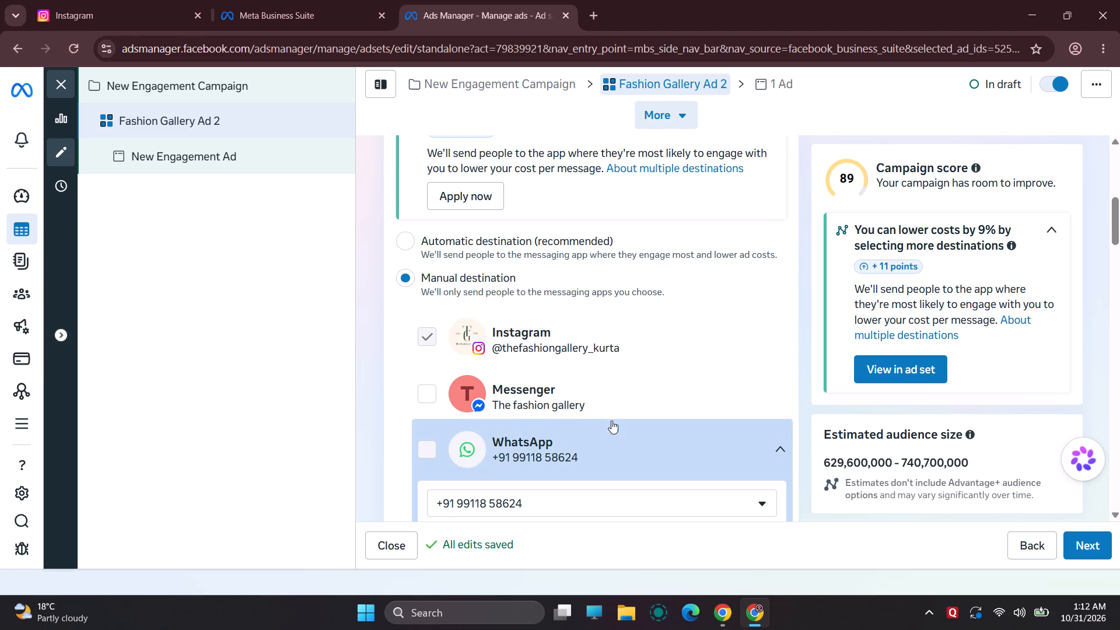
pyautogui.scroll(-2, 619, 416)
pyautogui.scroll(1, 559, 428)
pyautogui.scroll(3, 493, 257)
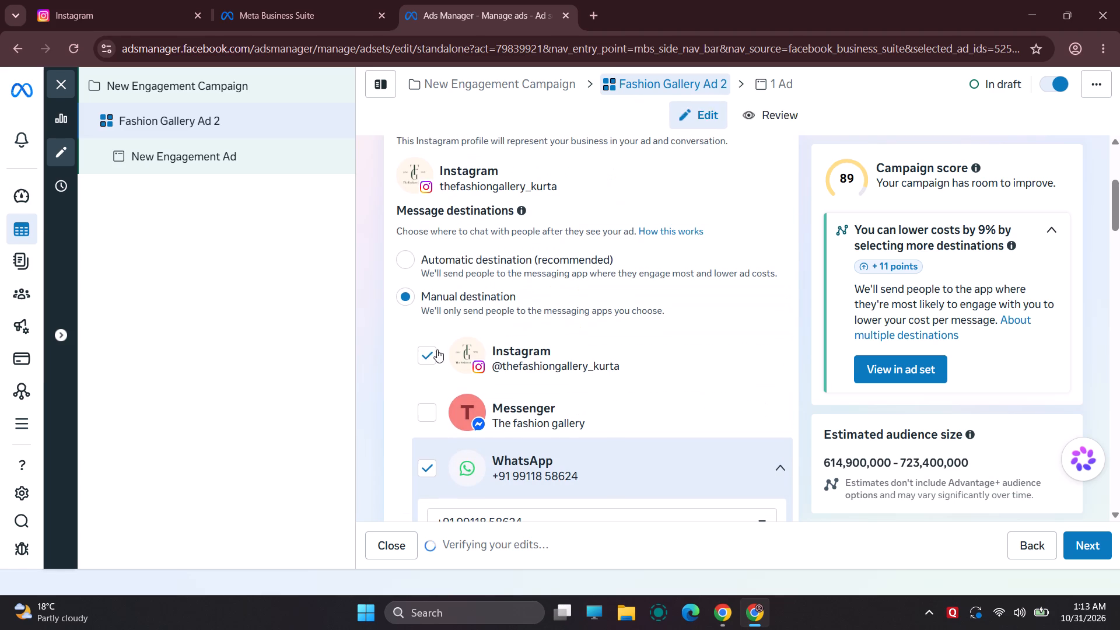
pyautogui.click(429, 355)
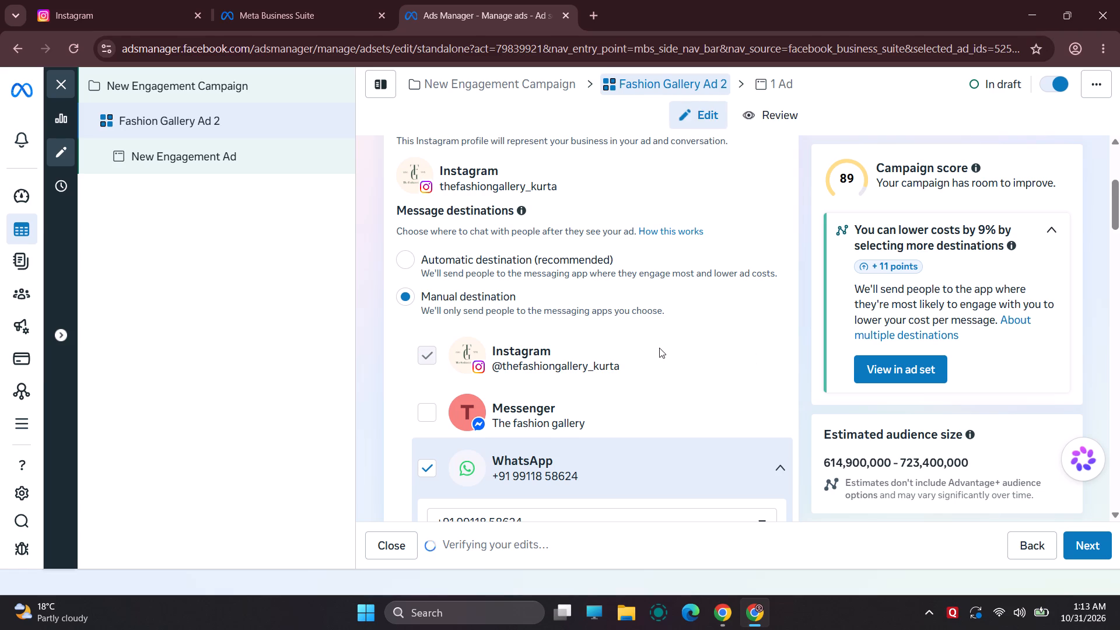
pyautogui.scroll(2, 659, 348)
pyautogui.scroll(-3, 659, 348)
pyautogui.scroll(4, 659, 348)
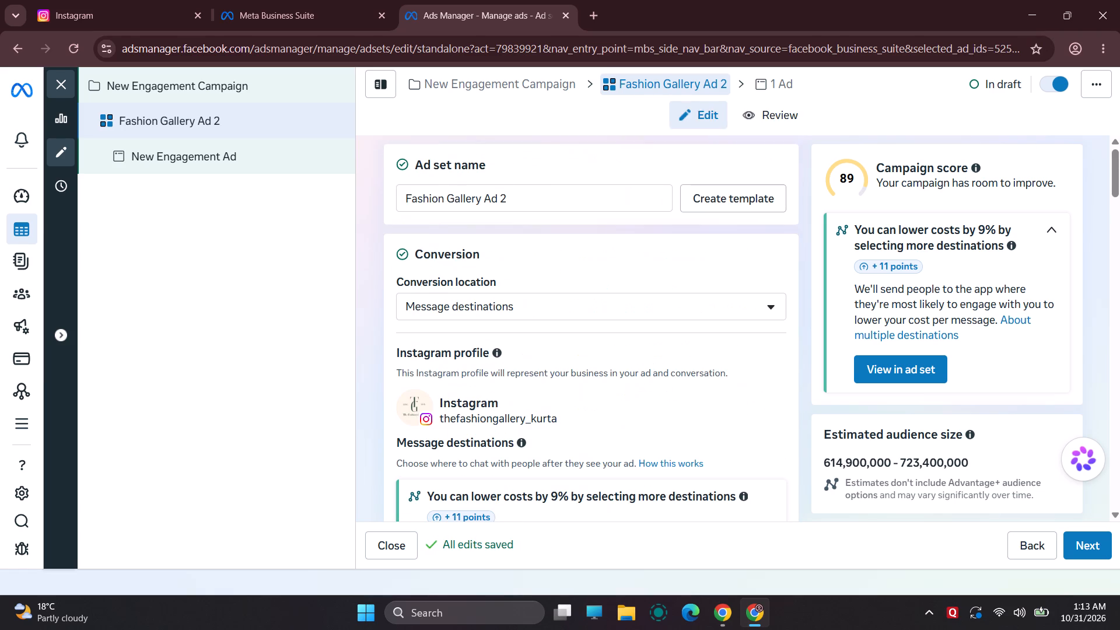
pyautogui.scroll(-6, 580, 365)
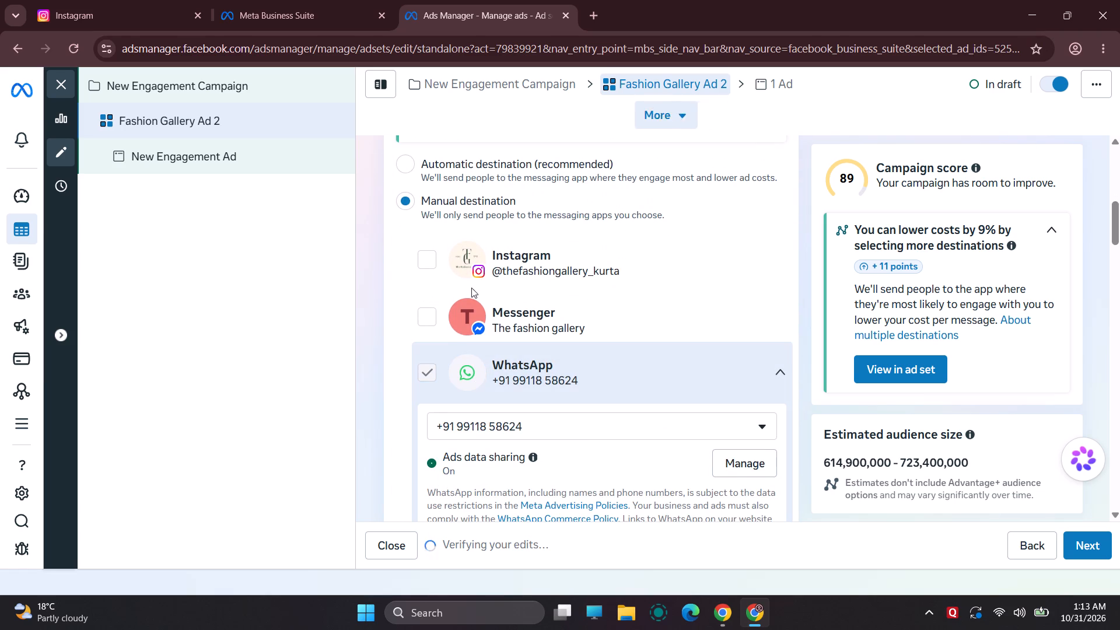
# Open the ad set's start date calendar in the Budget & schedule section.
pyautogui.scroll(-5, 667, 320)
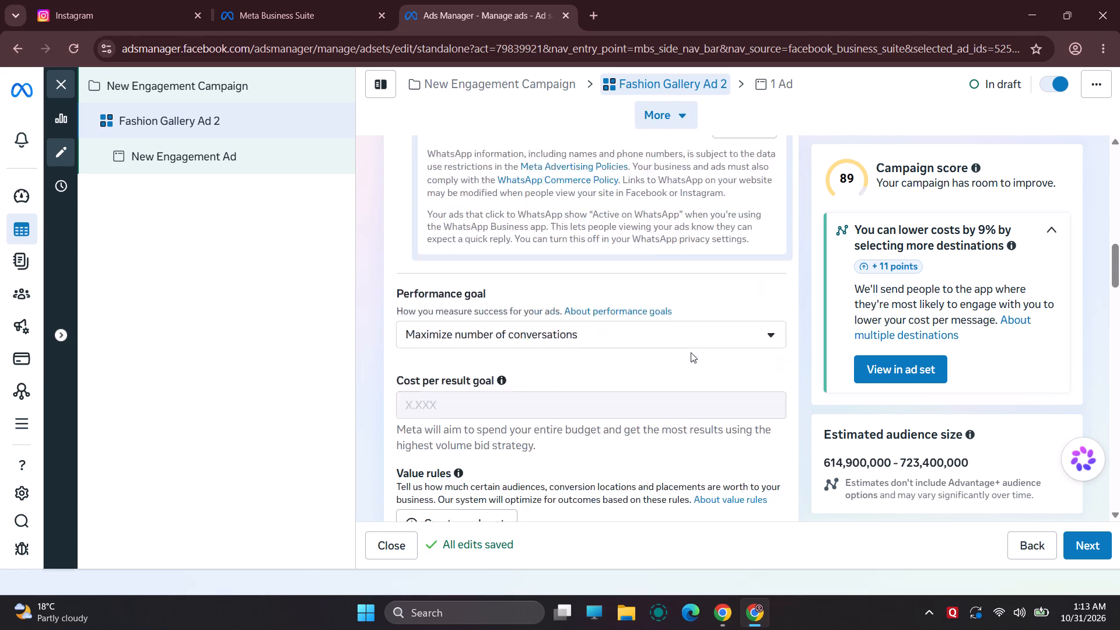
pyautogui.scroll(-1, 691, 352)
pyautogui.scroll(-6, 602, 319)
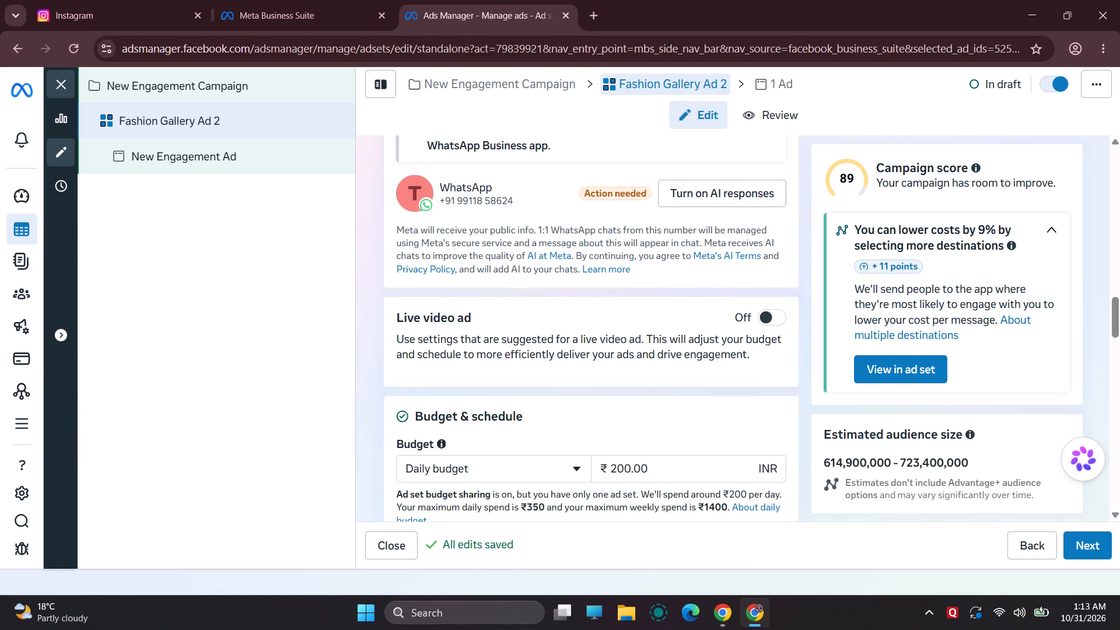
pyautogui.scroll(-2, 901, 396)
pyautogui.scroll(-3, 583, 390)
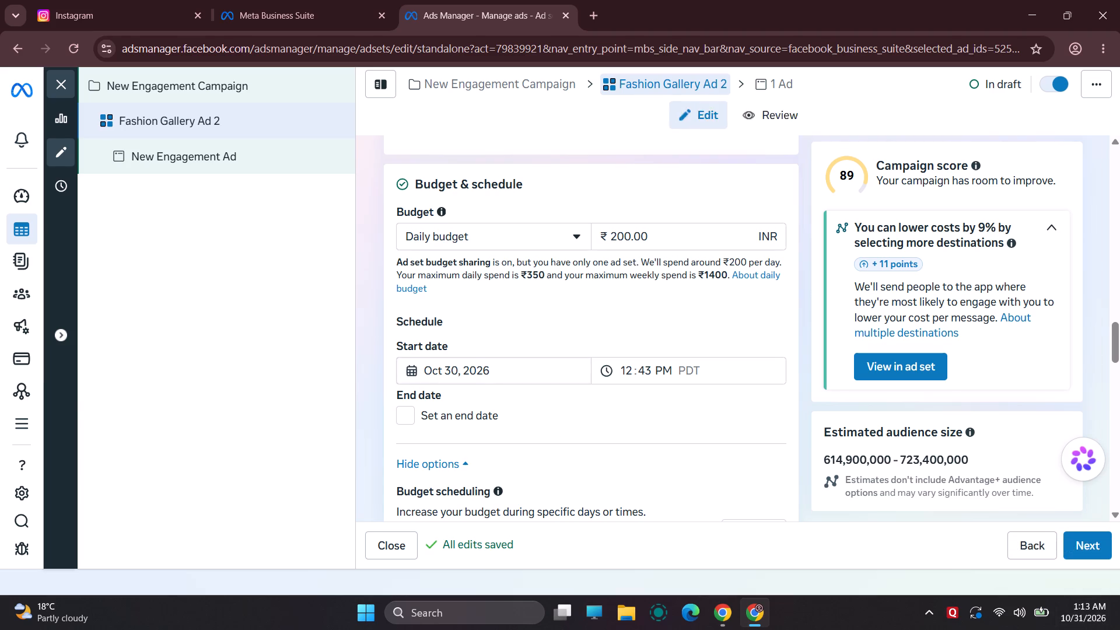
pyautogui.click(446, 365)
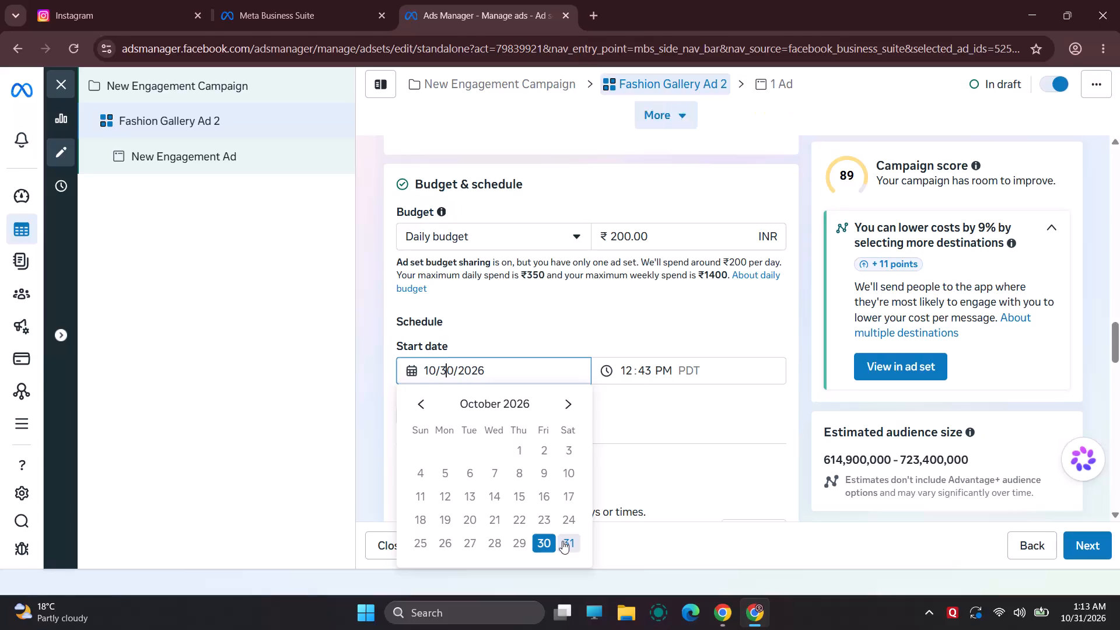
# Schedule the Fashion Gallery Ad 2 ad set to start on Oct 31, 2026 at 07:00 AM PDT, without an end date.
pyautogui.click(563, 542)
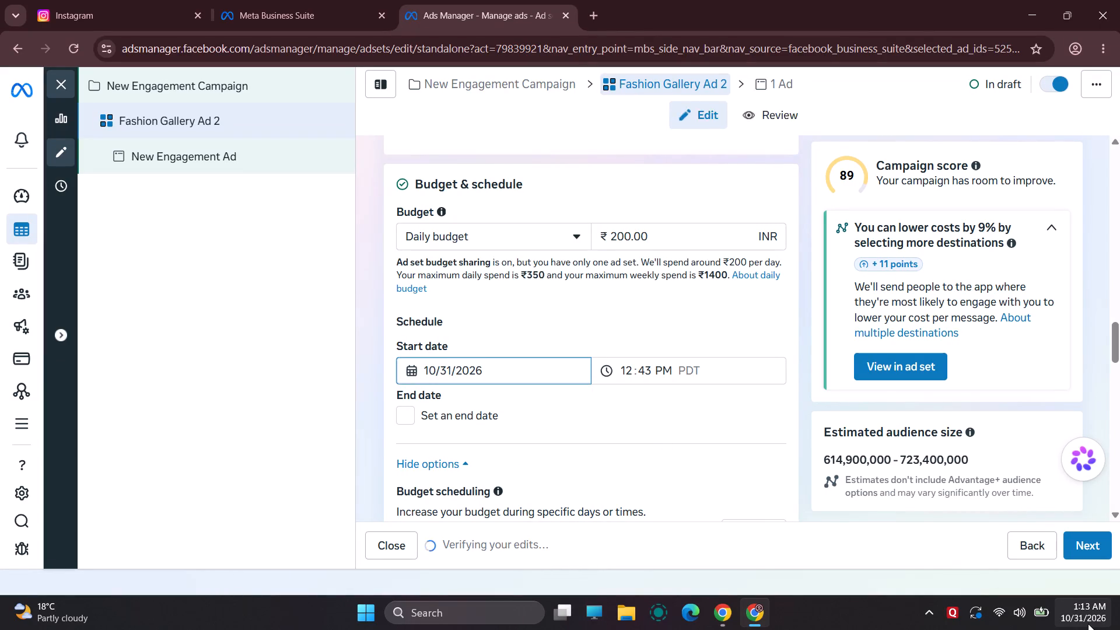
pyautogui.click(673, 412)
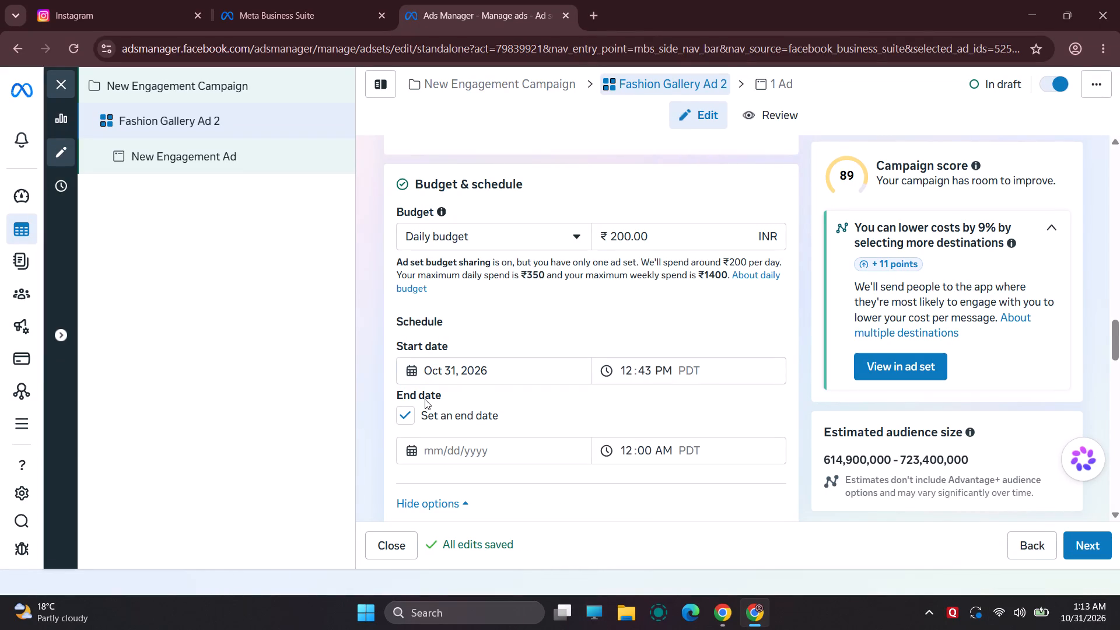
pyautogui.click(408, 415)
pyautogui.click(626, 370)
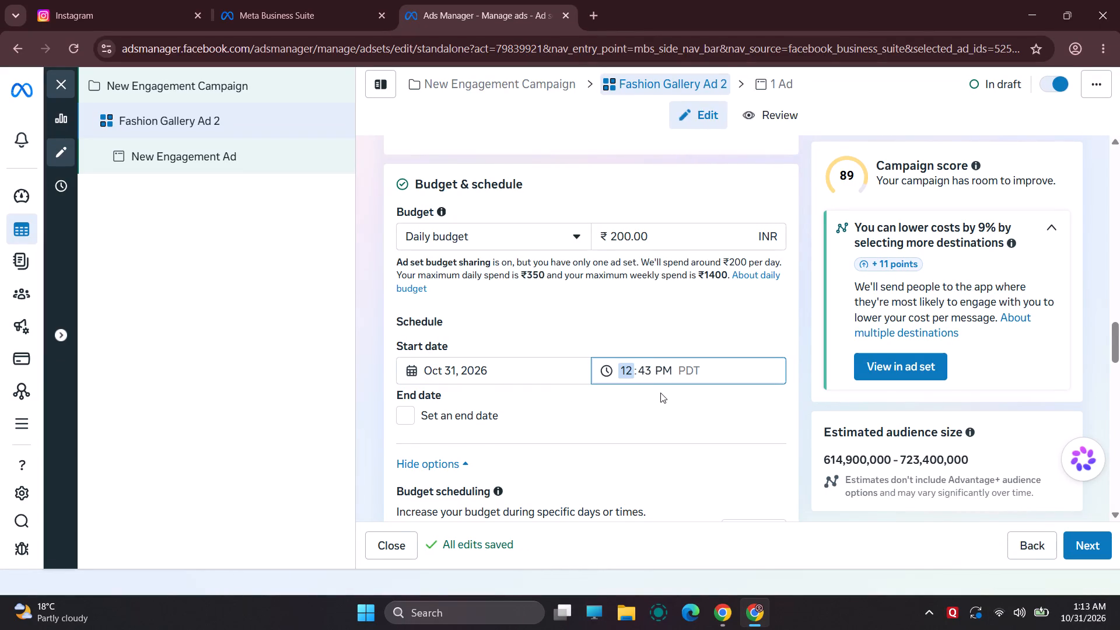
pyautogui.write('07:')
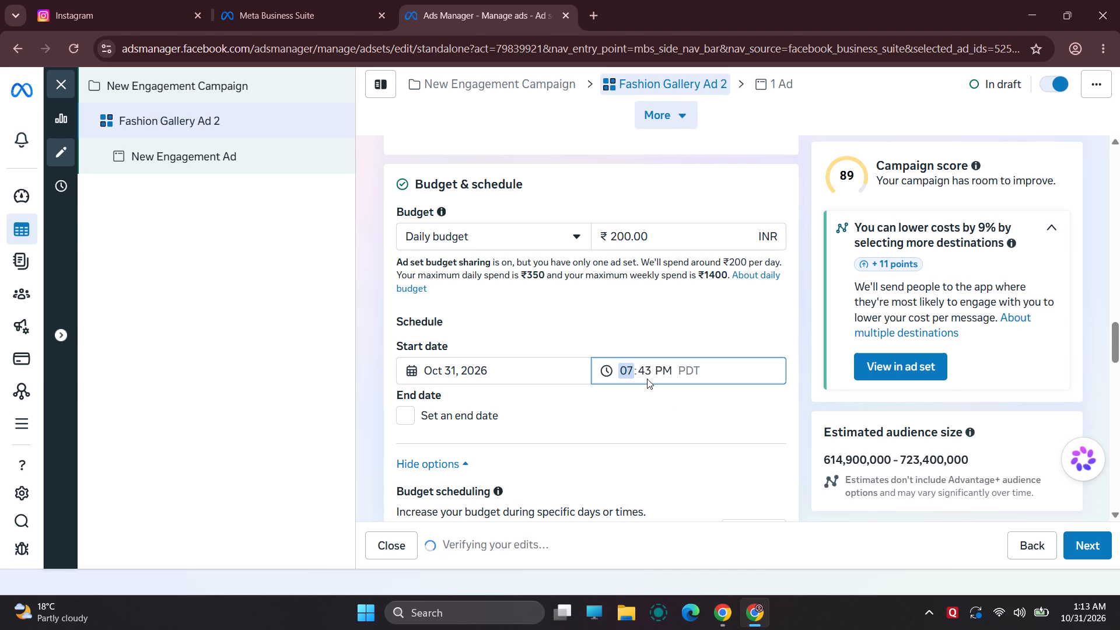
pyautogui.click(646, 374)
pyautogui.press('0')
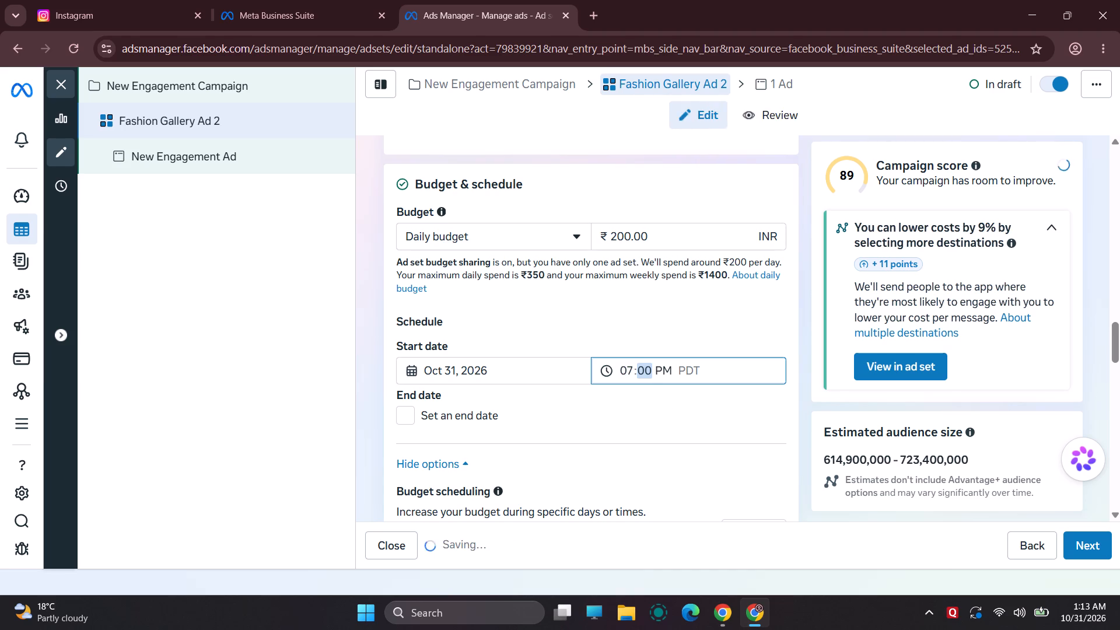
pyautogui.click(667, 372)
pyautogui.press('a')
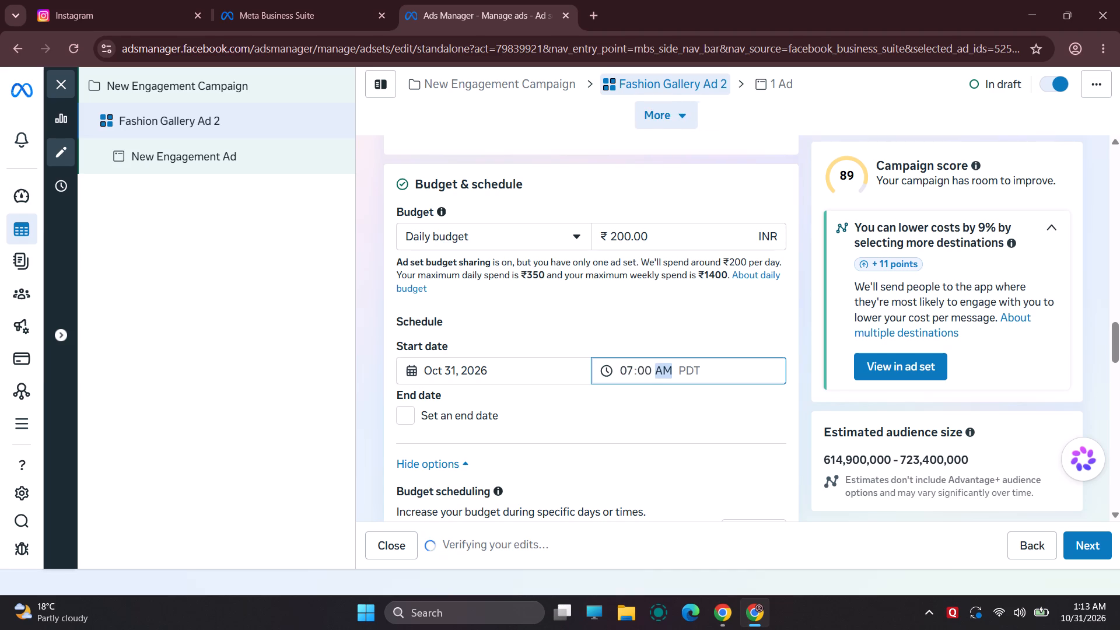
pyautogui.click(725, 306)
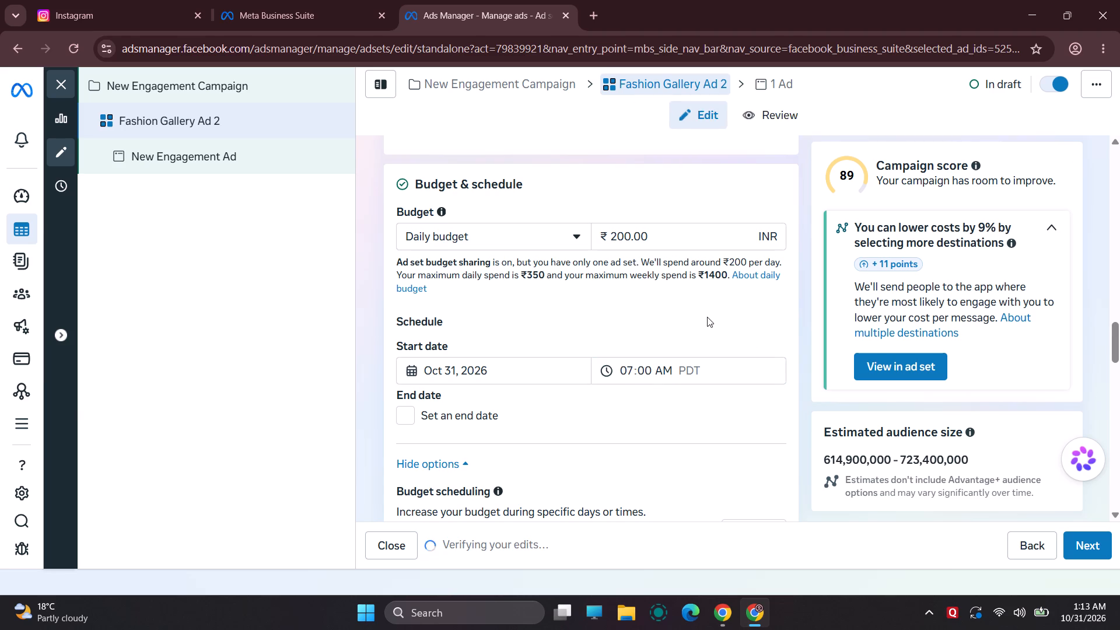
# Add Huda City Centre and the Sector 44, Haryana neighborhood as included audience locations for the Fashion Gallery Ad 2 ad set.
pyautogui.scroll(-2, 707, 316)
pyautogui.scroll(-3, 556, 332)
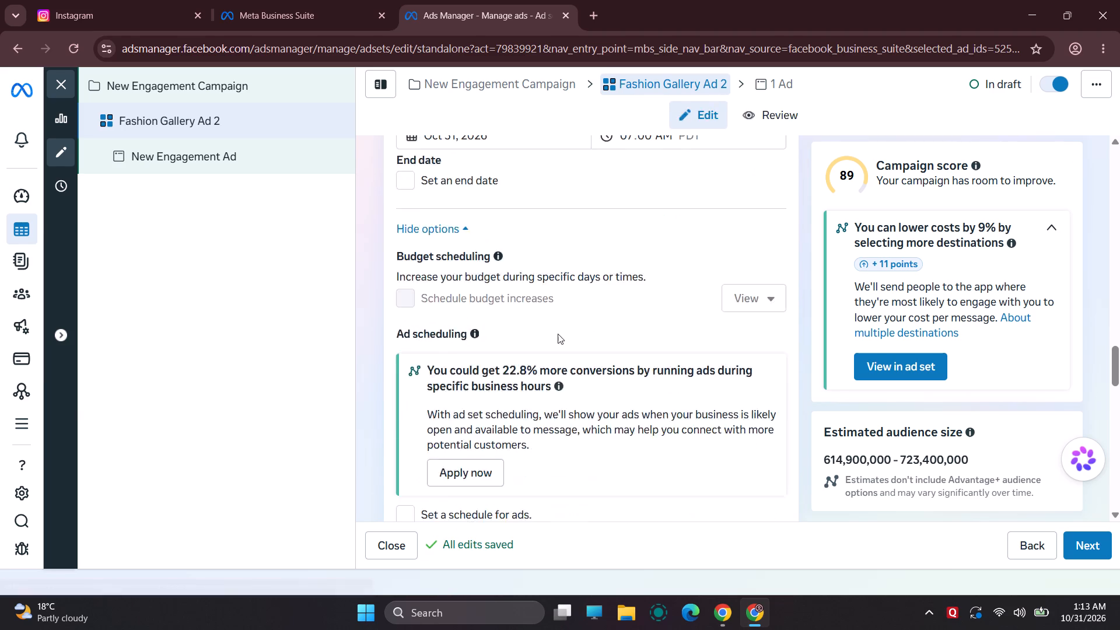
pyautogui.scroll(-5, 561, 331)
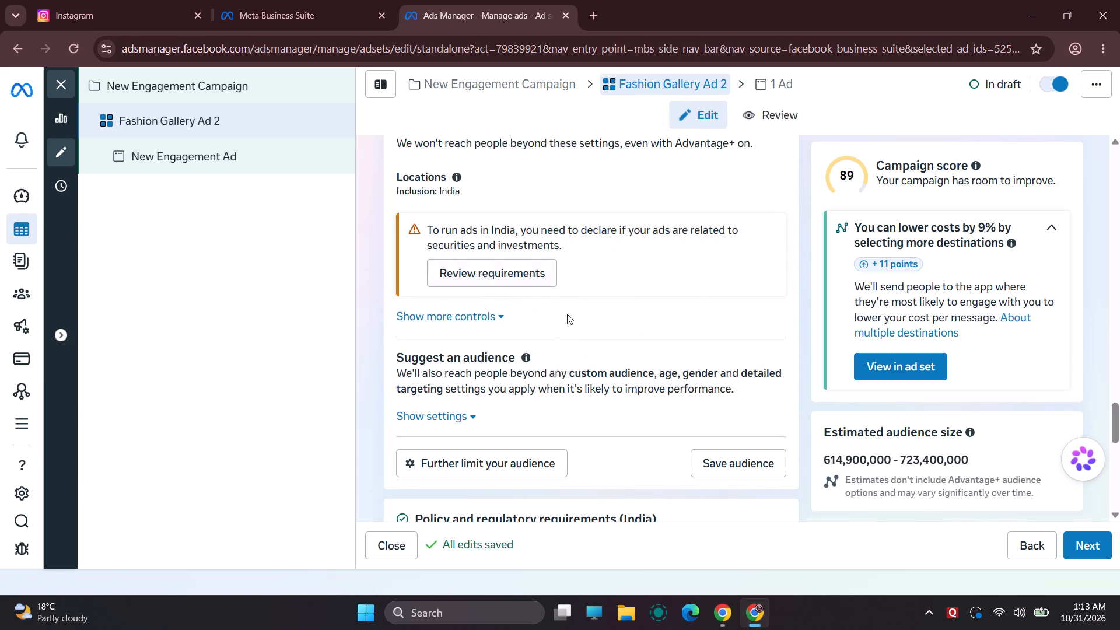
pyautogui.scroll(1, 602, 330)
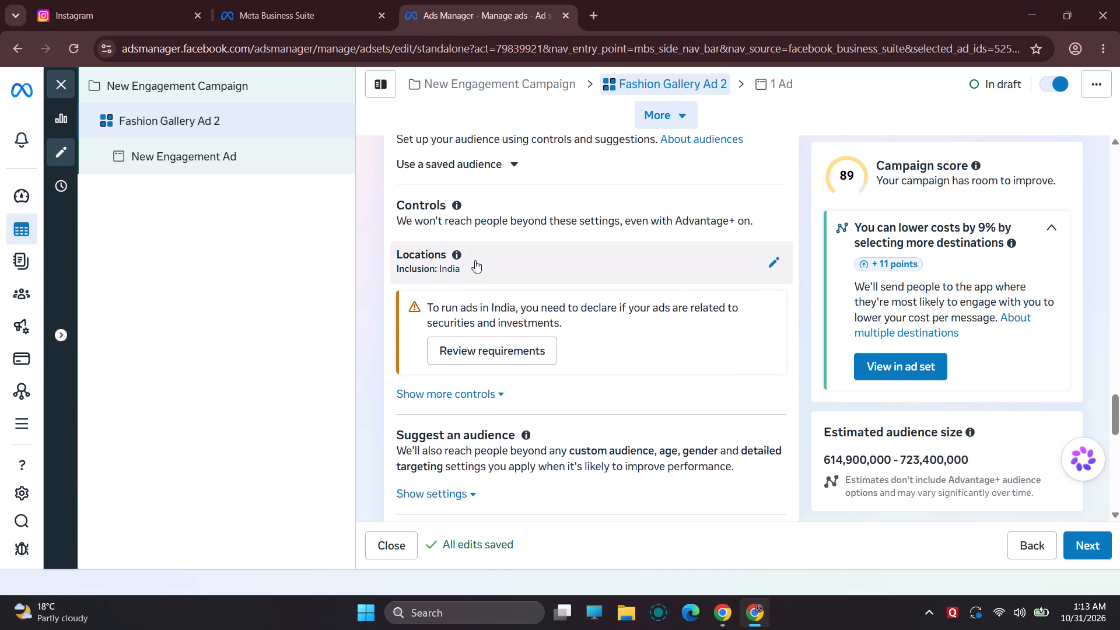
pyautogui.click(770, 261)
pyautogui.click(563, 371)
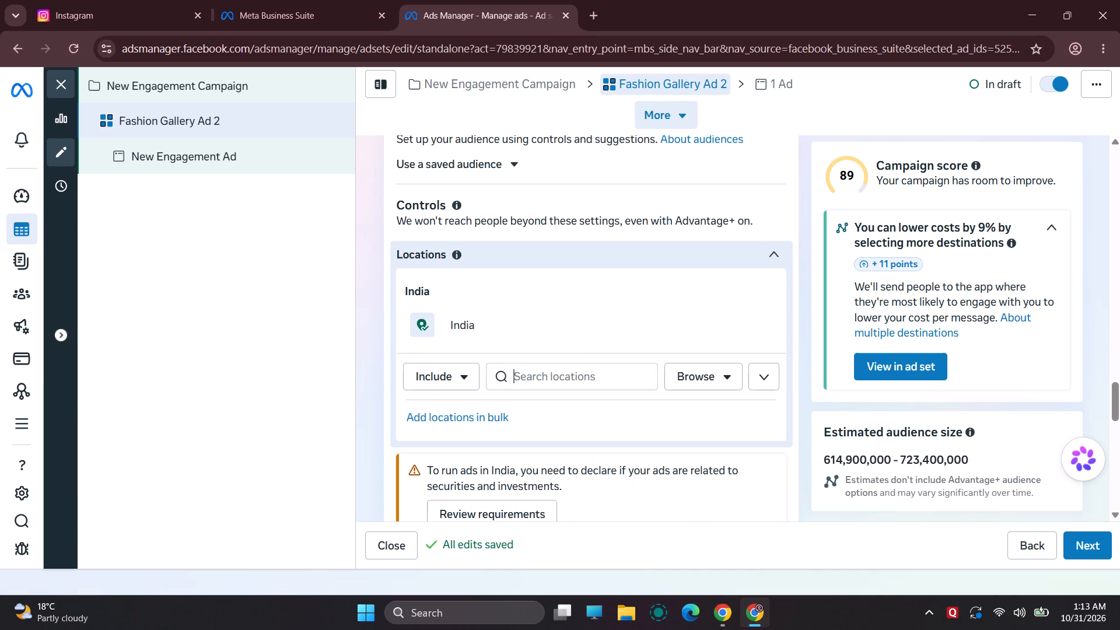
pyautogui.write('gu')
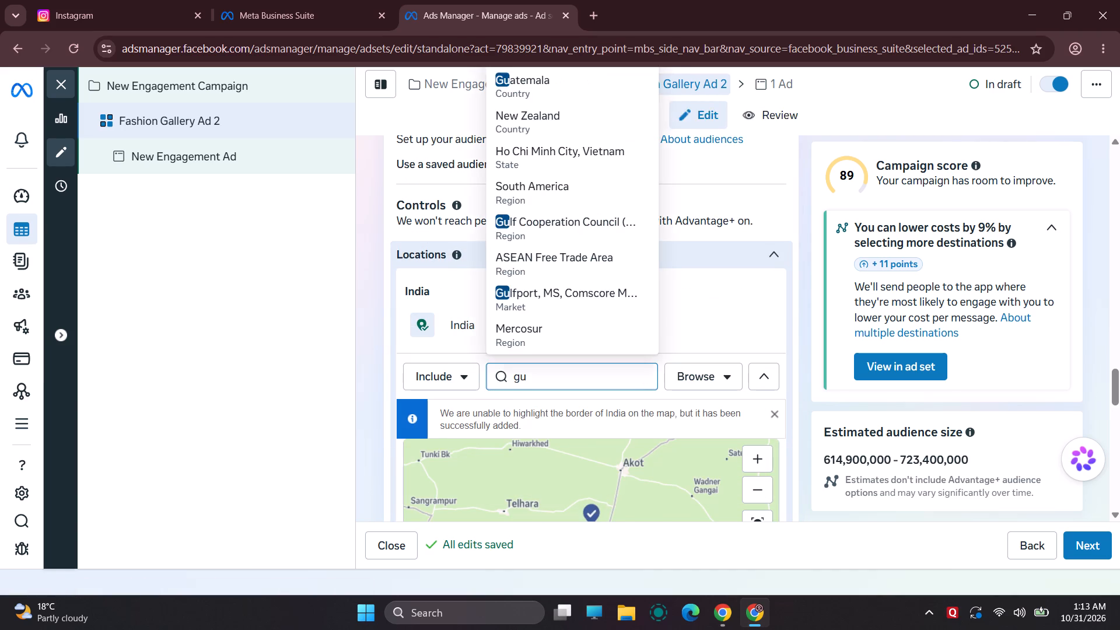
pyautogui.press('r')
pyautogui.press('BackSpace')
pyautogui.press('BackSpace')
pyautogui.press('BackSpace')
pyautogui.write('huda city cen')
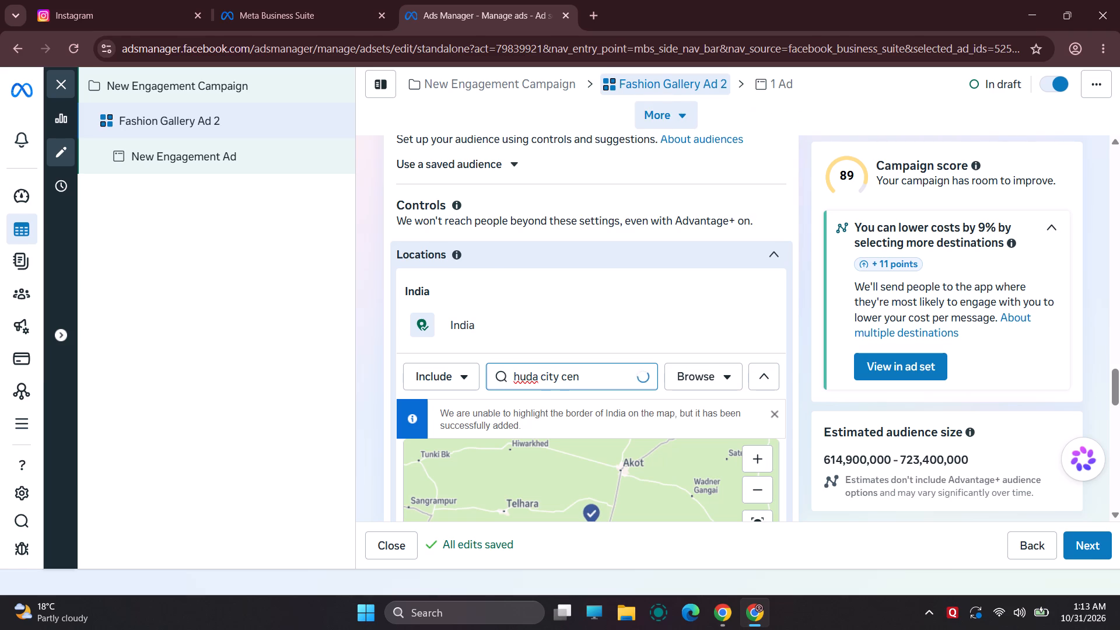
pyautogui.click(577, 89)
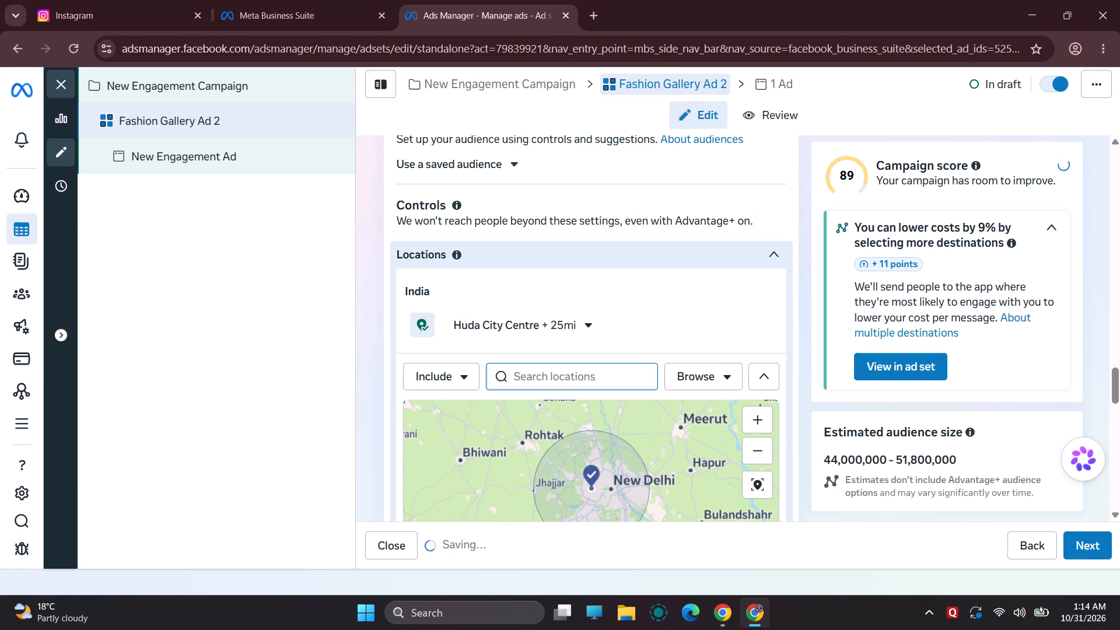
pyautogui.write('gurugram sector')
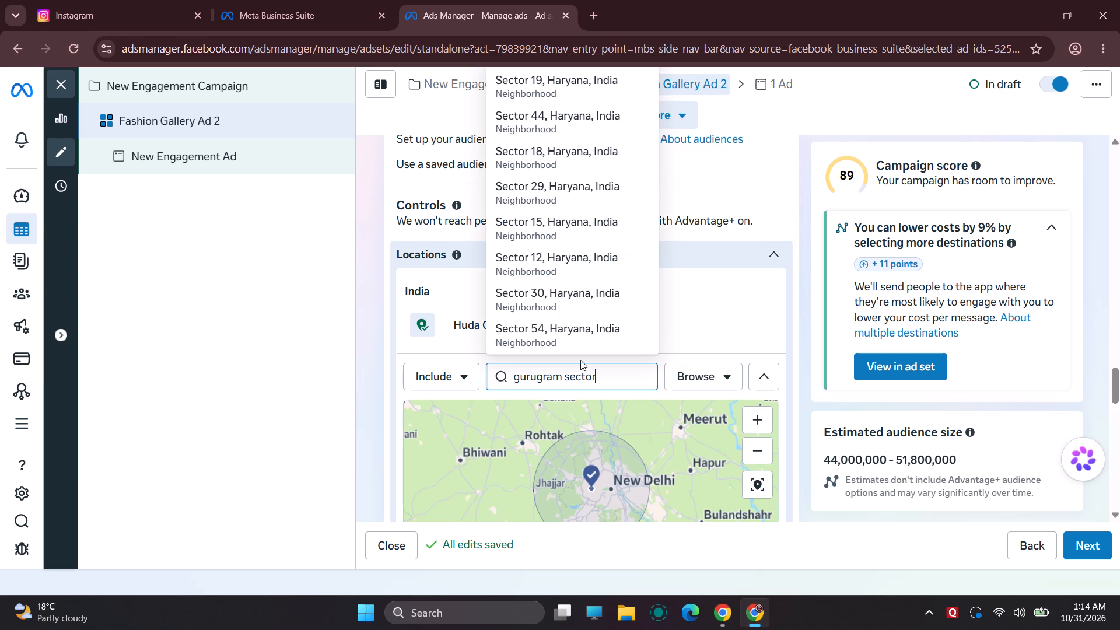
pyautogui.click(570, 116)
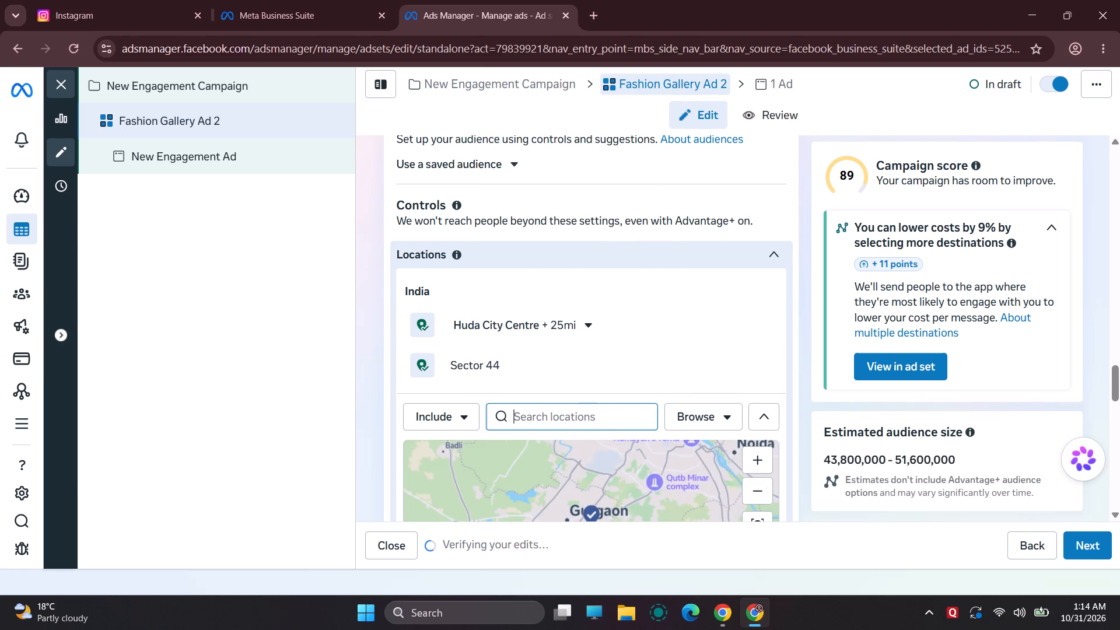
# Add Delhi, Old Faridabad in Haryana, and Sector 62 in Noida, Uttar Pradesh as included audience locations.
pyautogui.click(577, 417)
pyautogui.write('delhi')
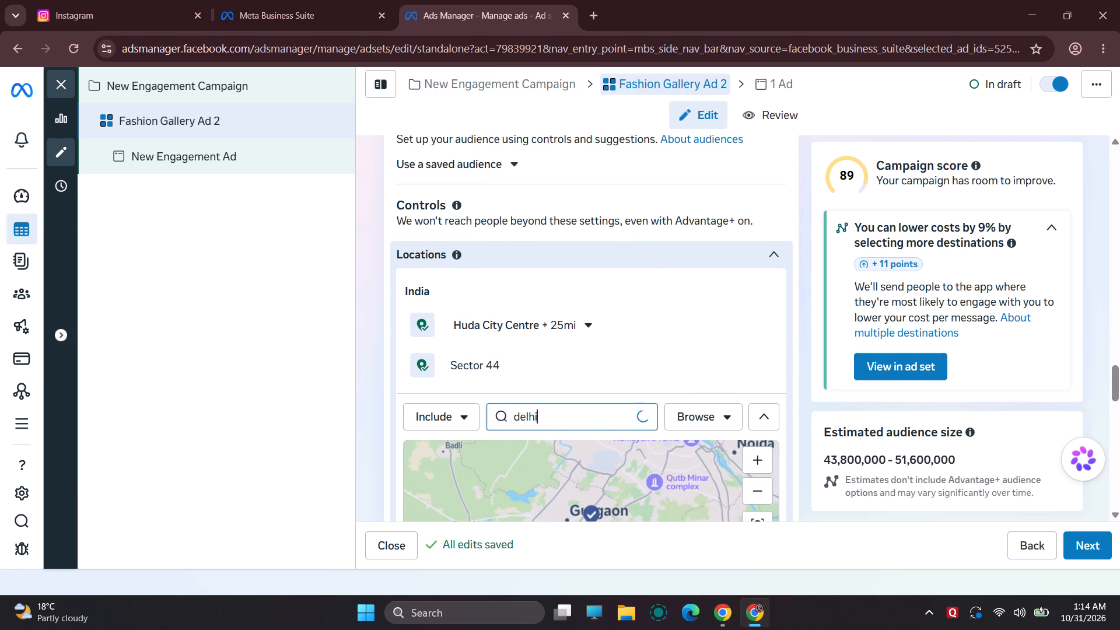
pyautogui.click(565, 87)
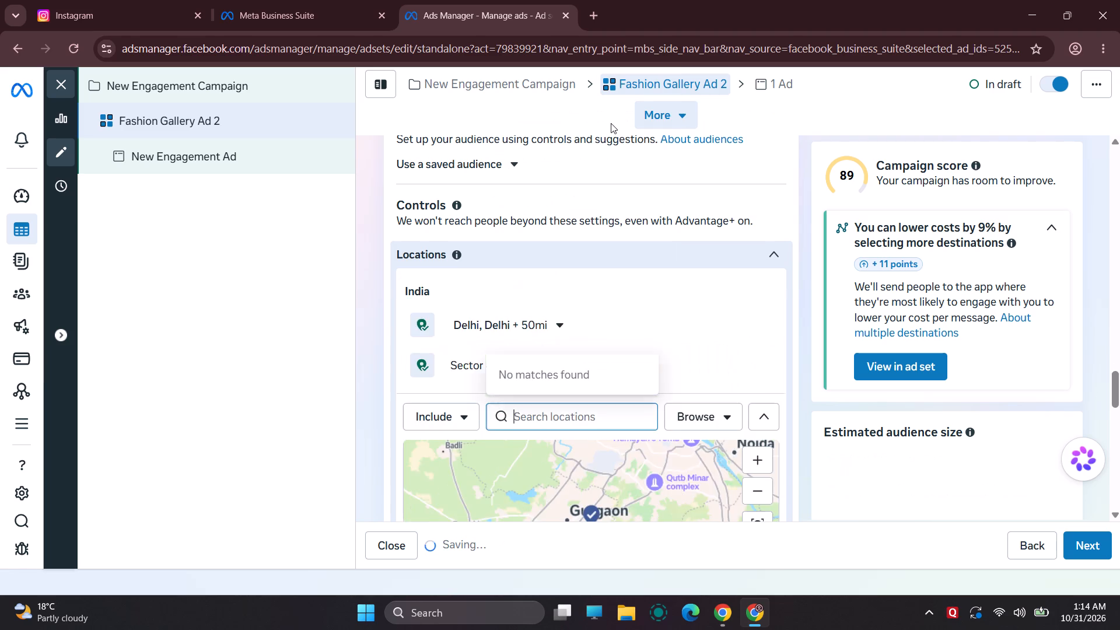
pyautogui.write('fardi')
pyautogui.press('BackSpace')
pyautogui.press('BackSpace')
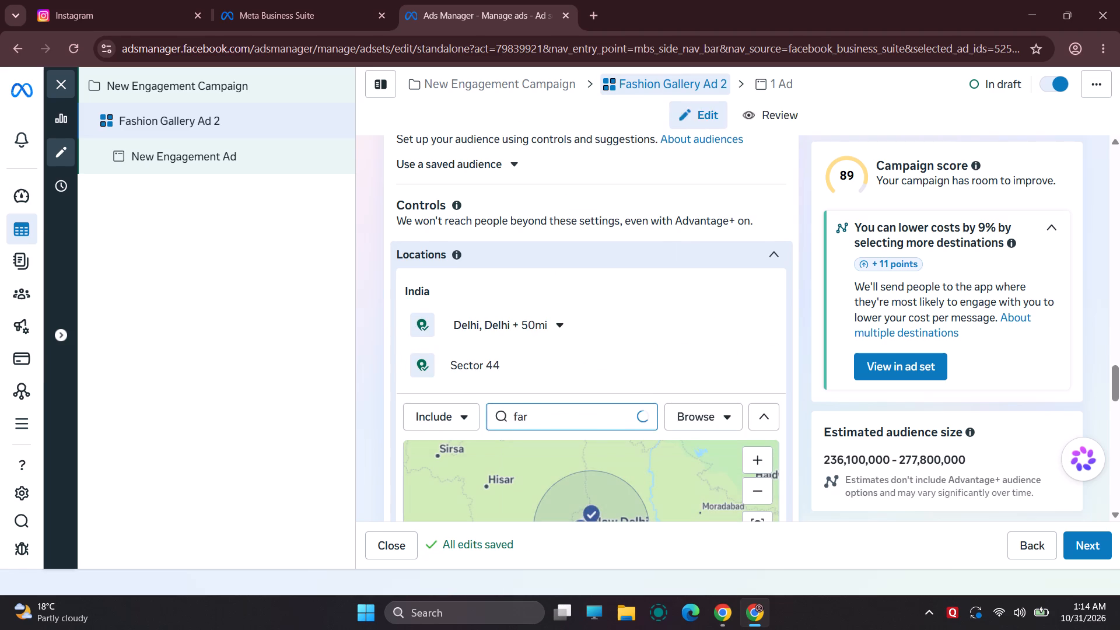
pyautogui.write('idabad')
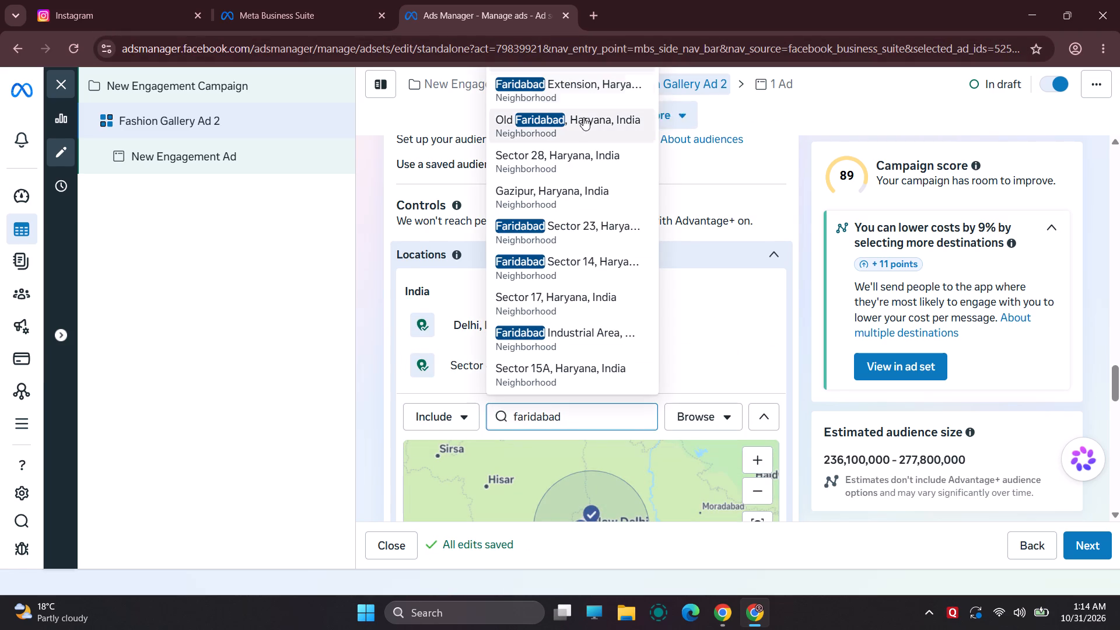
pyautogui.click(583, 117)
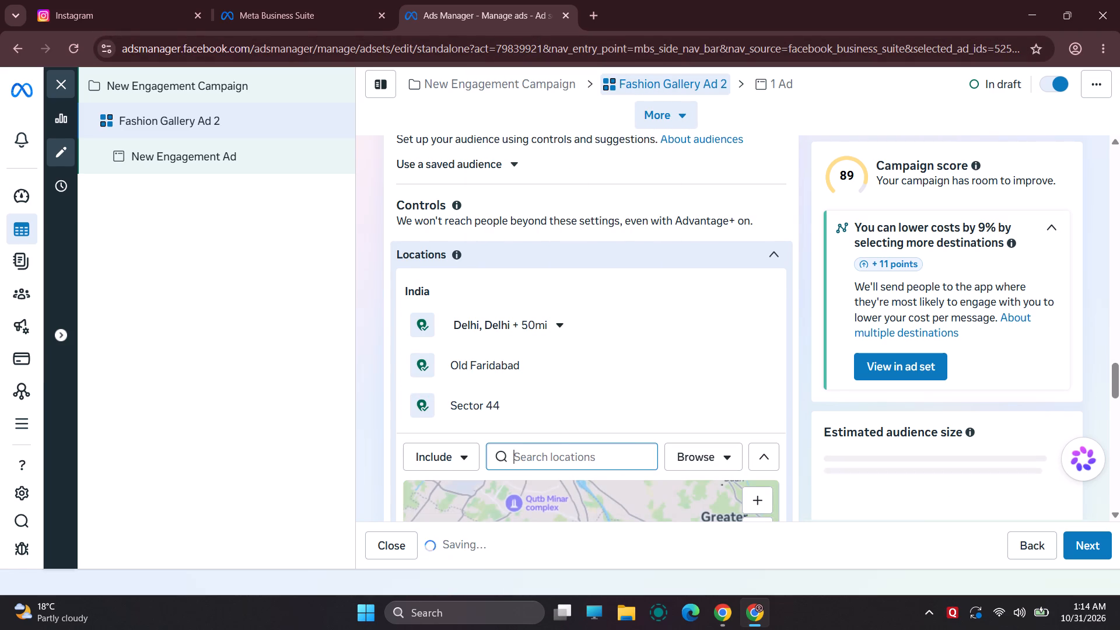
pyautogui.click(552, 455)
pyautogui.write('noida')
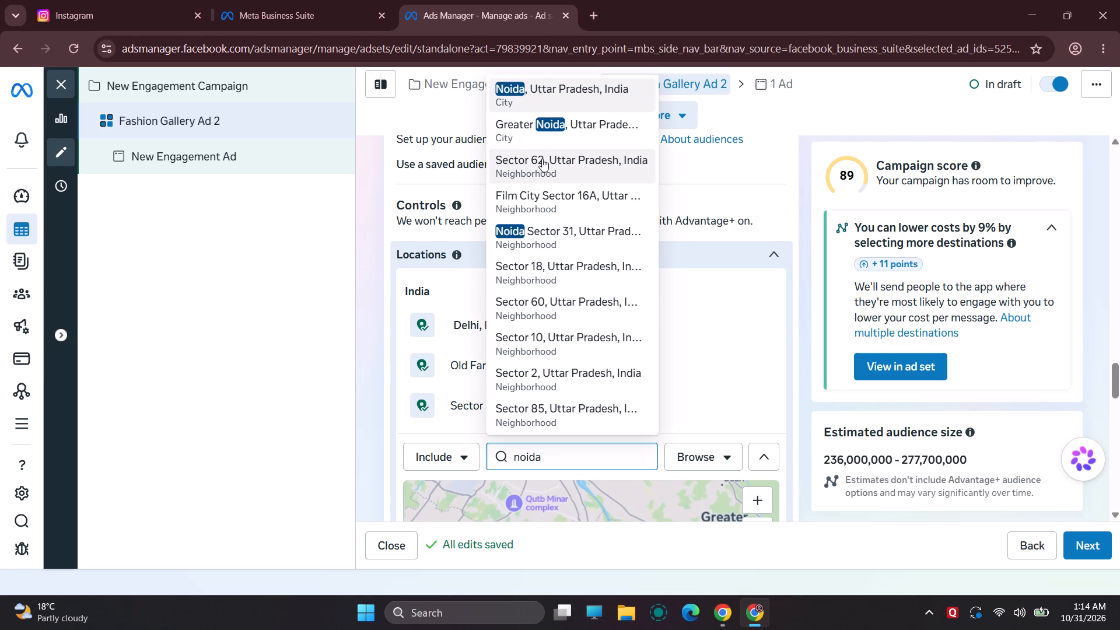
pyautogui.click(542, 161)
pyautogui.click(564, 494)
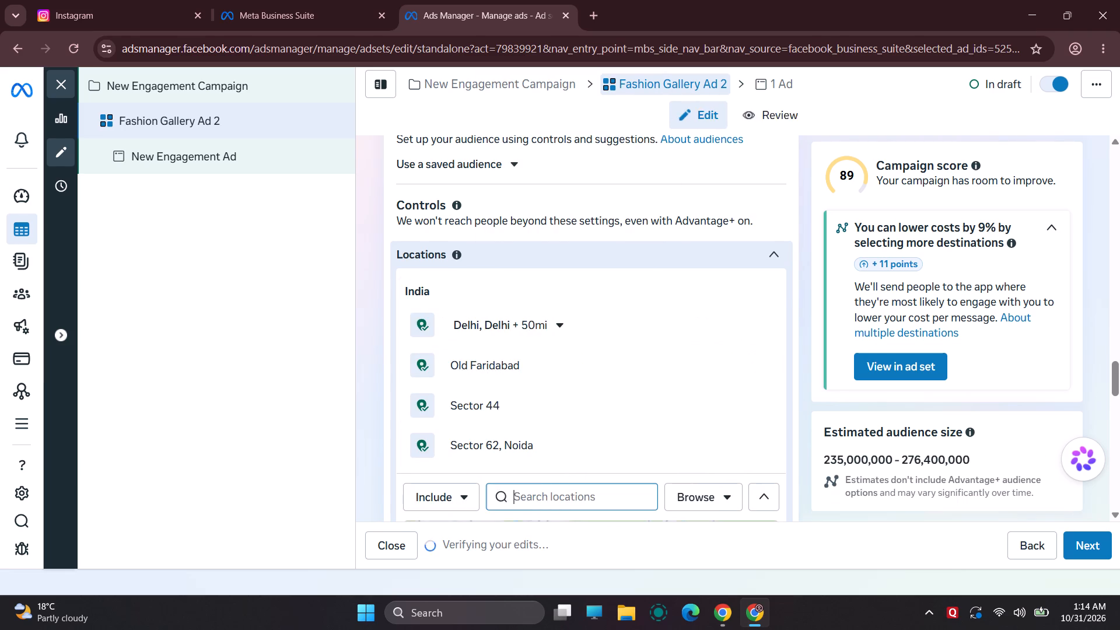
# Look over the ad set's remaining audience, policy and regulatory, placement, and brand safety settings.
pyautogui.scroll(-2, 671, 432)
pyautogui.click(1100, 248)
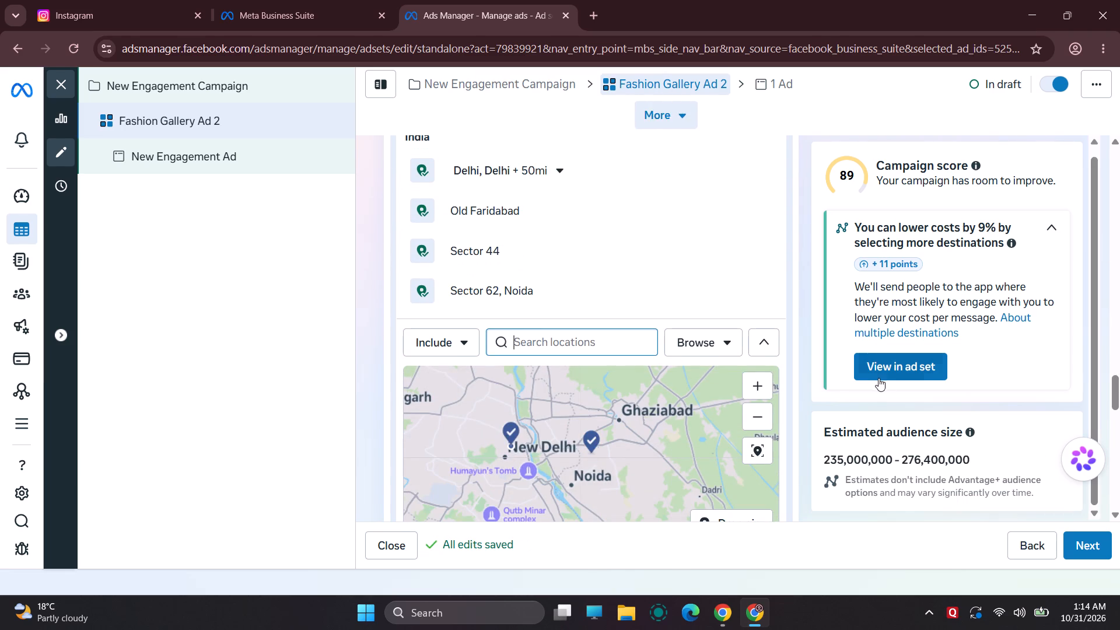
pyautogui.scroll(-4, 878, 378)
pyautogui.scroll(-6, 768, 386)
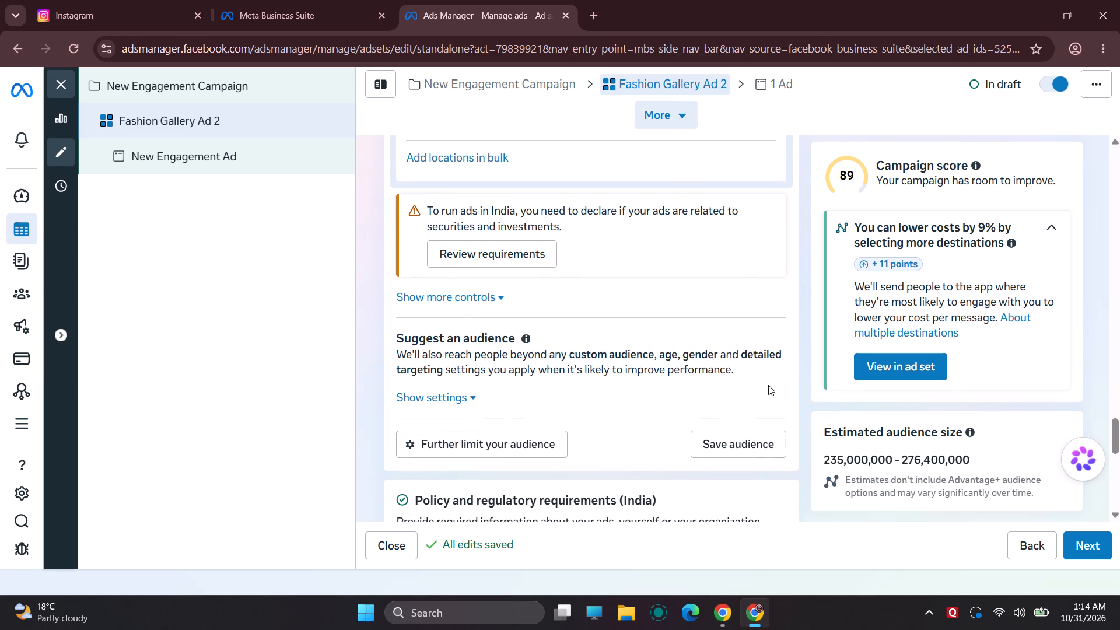
pyautogui.scroll(-1, 736, 378)
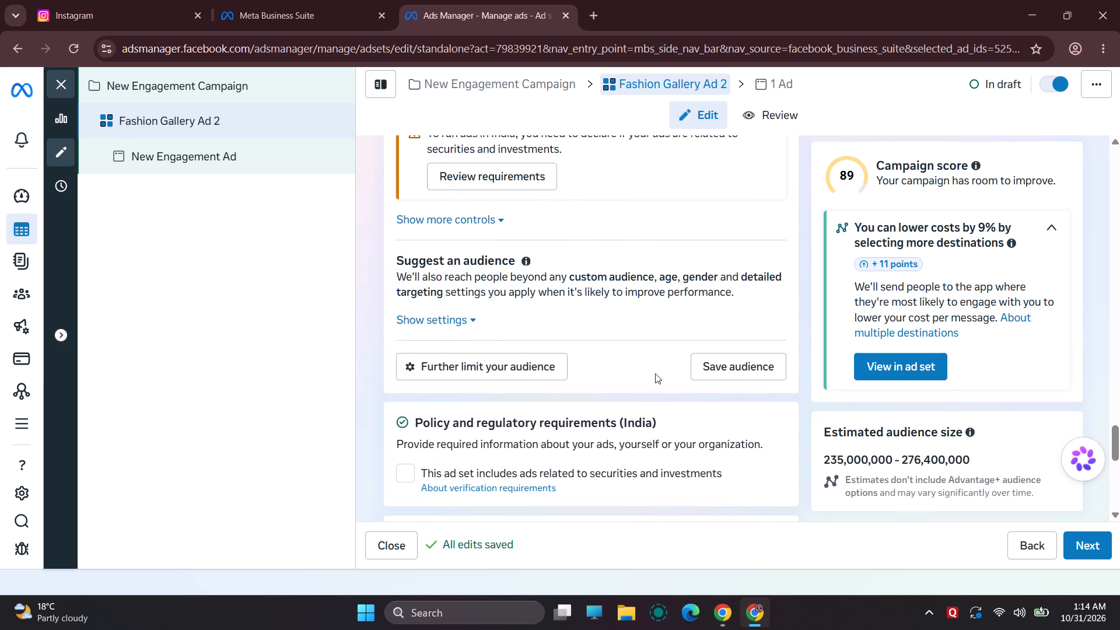
pyautogui.scroll(-5, 656, 372)
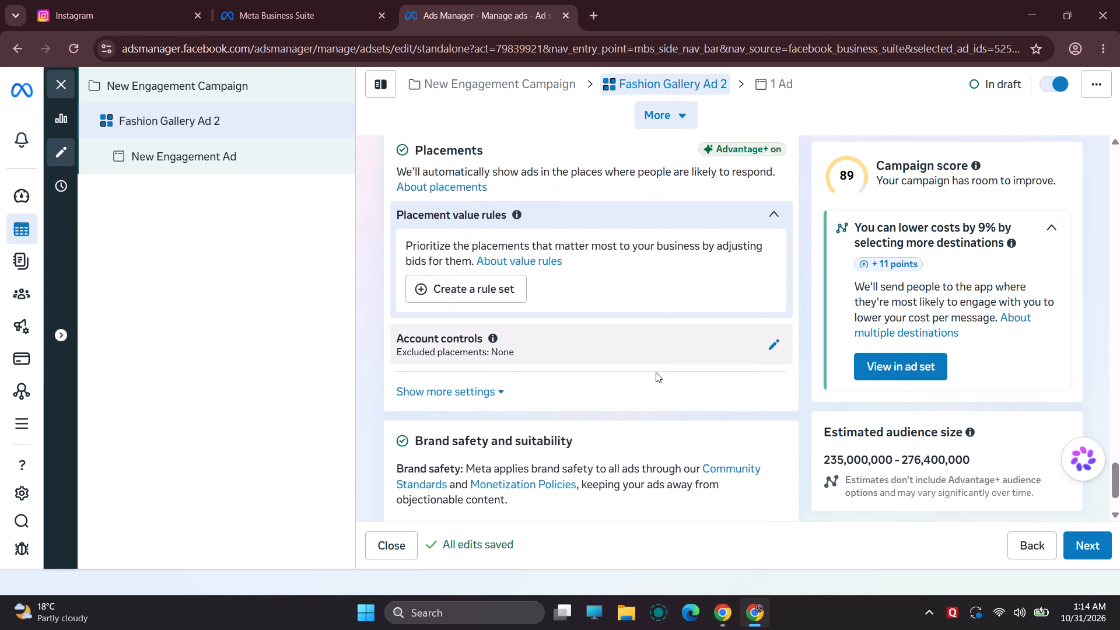
pyautogui.scroll(-2, 633, 394)
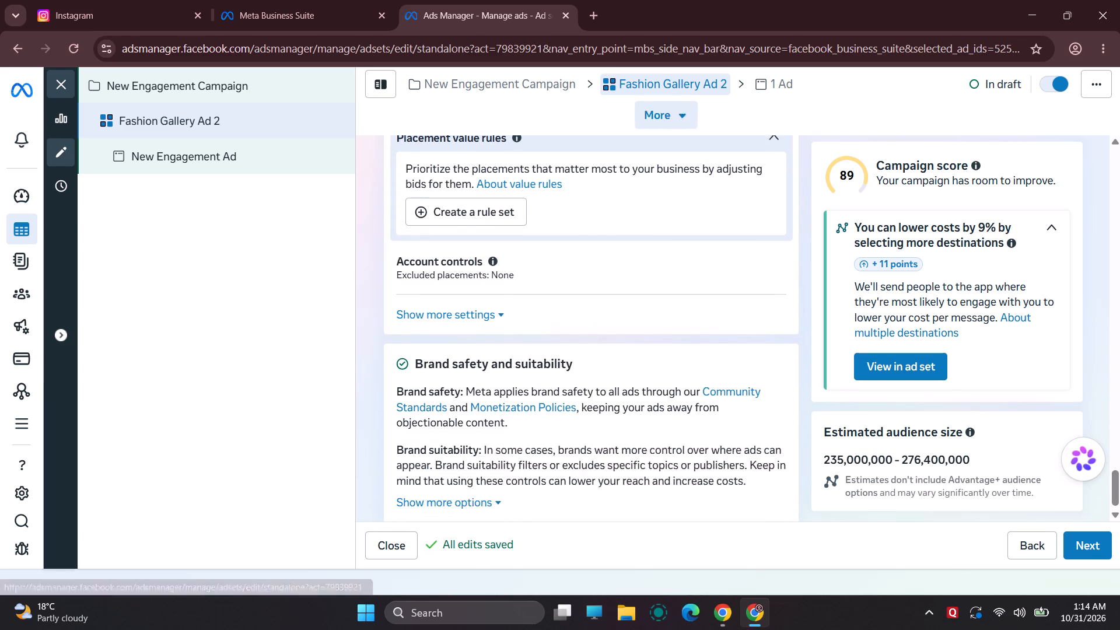
pyautogui.scroll(-2, 633, 394)
pyautogui.scroll(9, 635, 393)
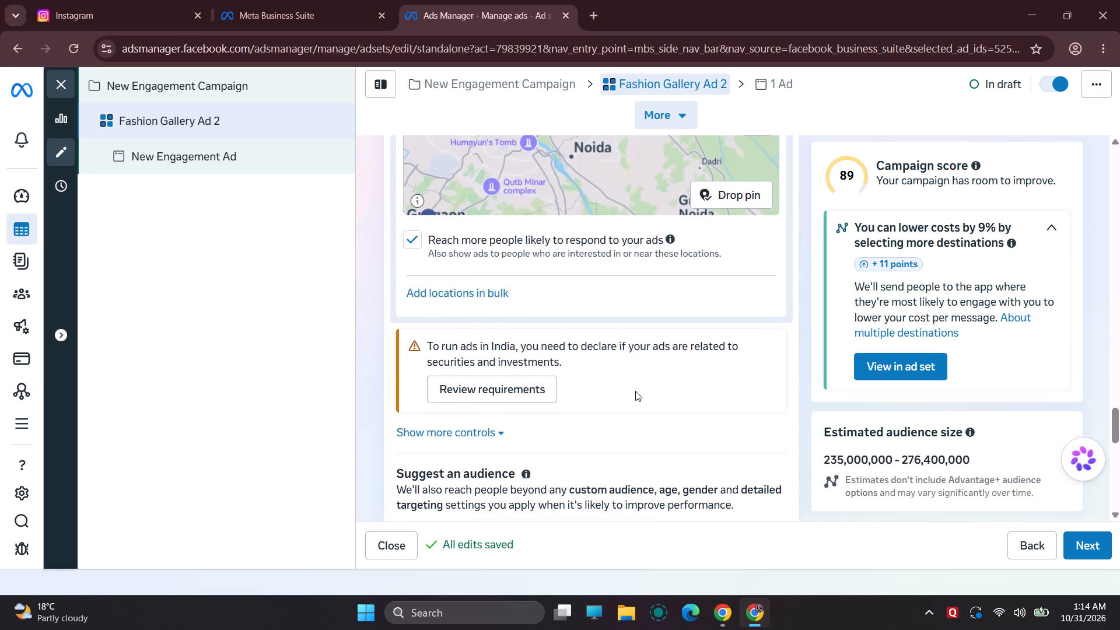
pyautogui.scroll(5, 635, 391)
pyautogui.scroll(-6, 636, 390)
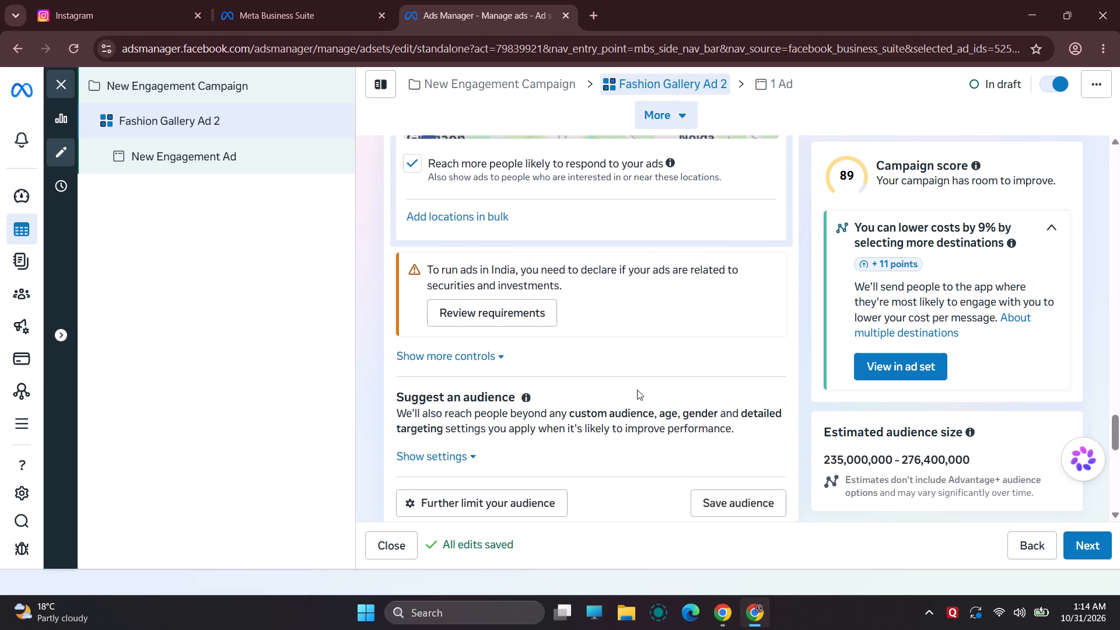
pyautogui.scroll(-3, 637, 390)
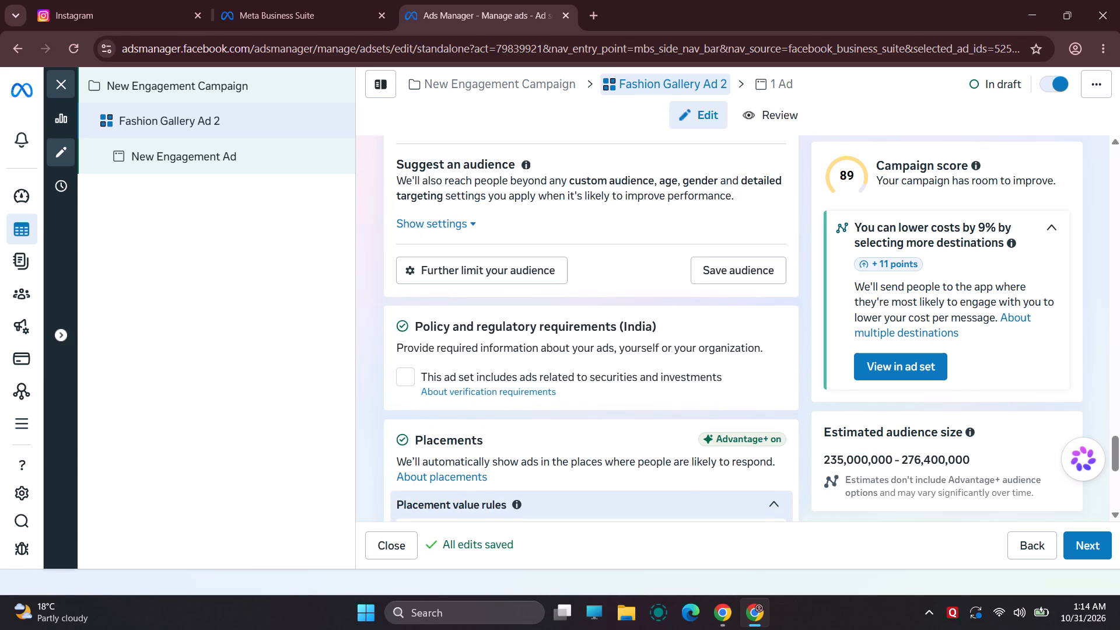
pyautogui.scroll(-4, 546, 360)
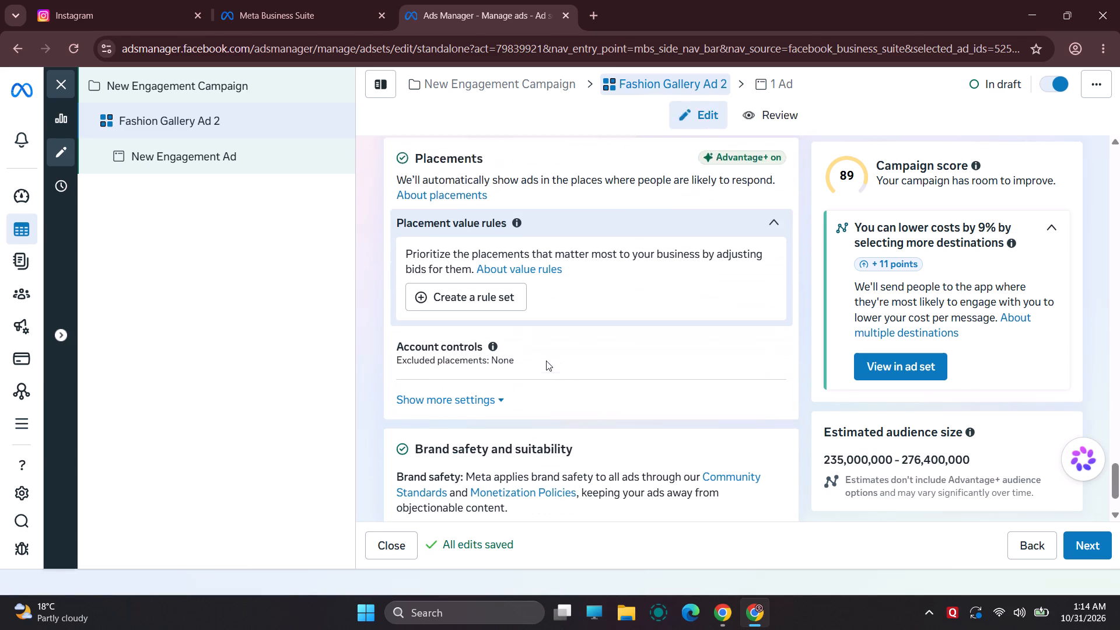
# Expand the additional placement settings and examine the device and operating system, platform, placement, and skippable ad options.
pyautogui.click(504, 369)
pyautogui.scroll(-2, 638, 358)
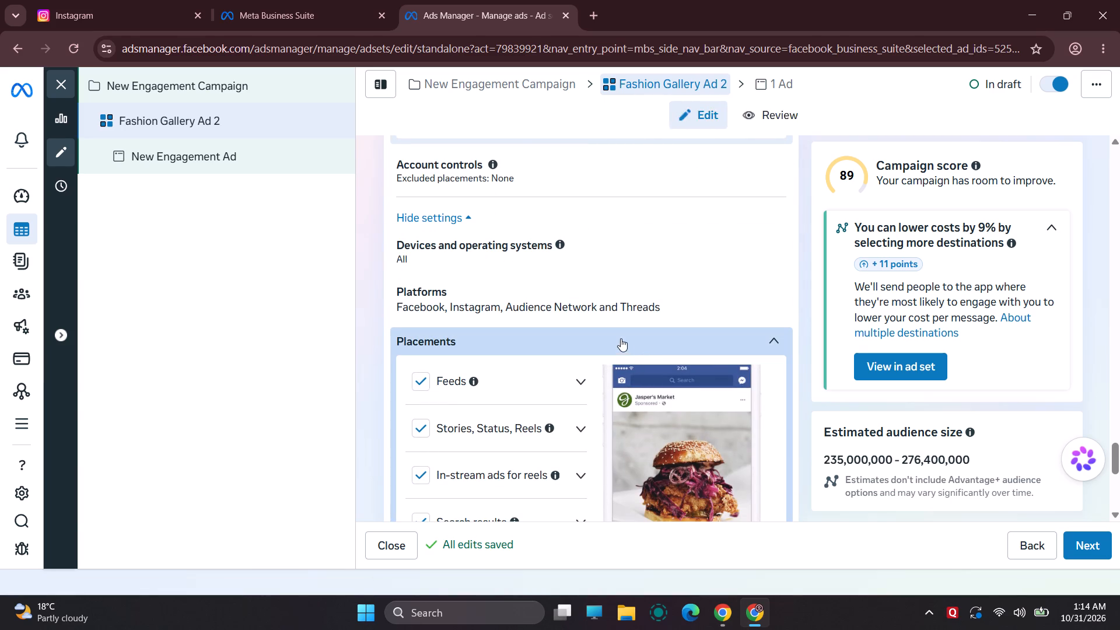
pyautogui.click(772, 254)
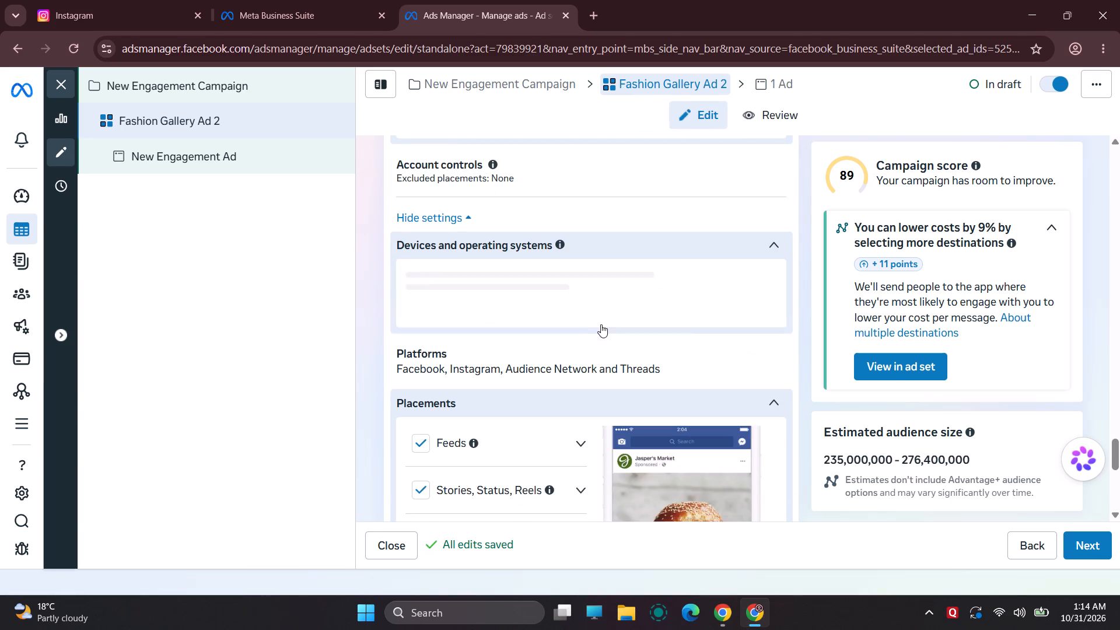
pyautogui.click(710, 282)
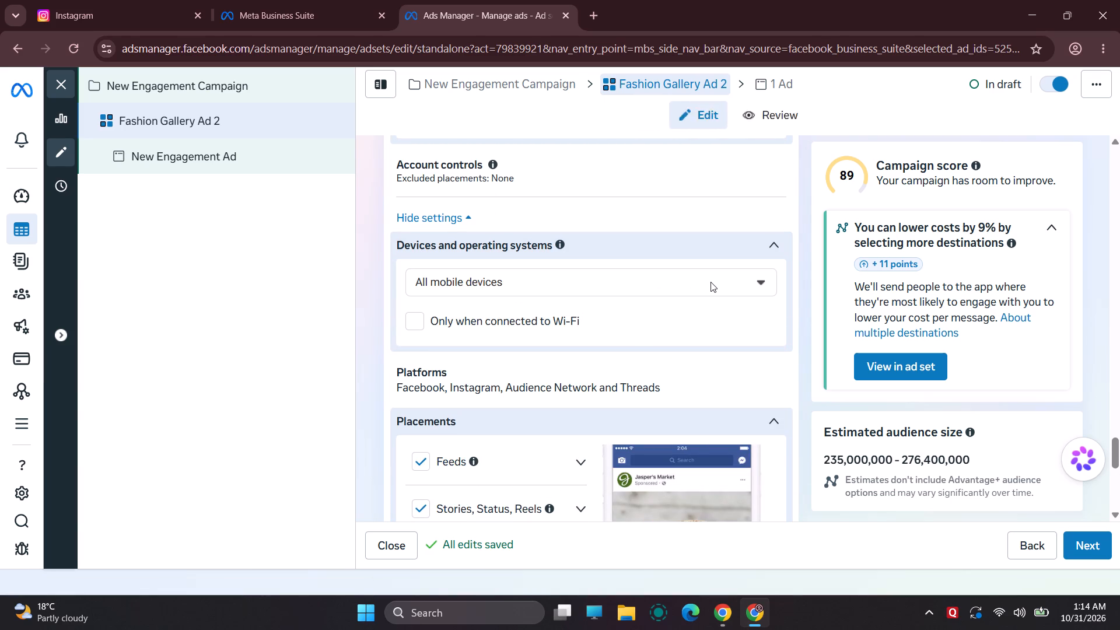
pyautogui.click(710, 282)
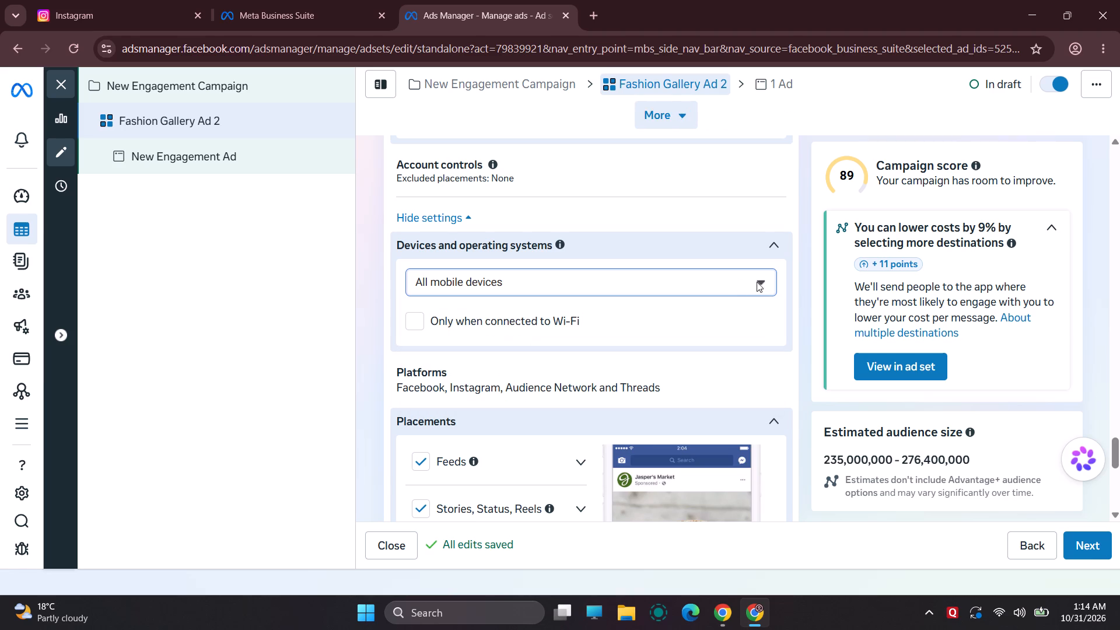
pyautogui.scroll(-2, 785, 271)
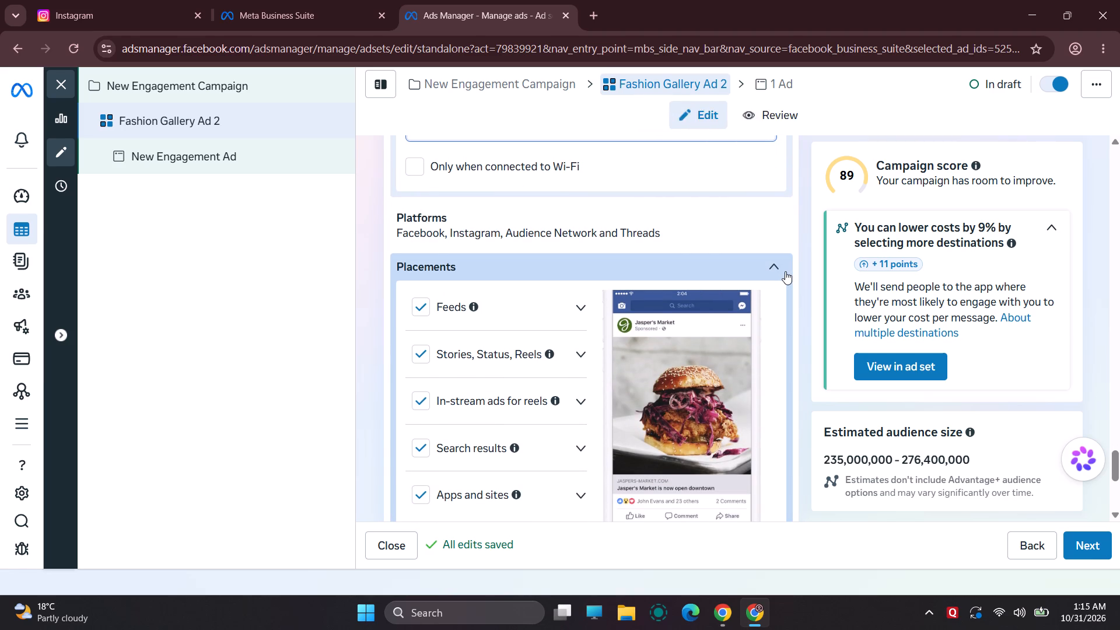
pyautogui.scroll(-2, 785, 271)
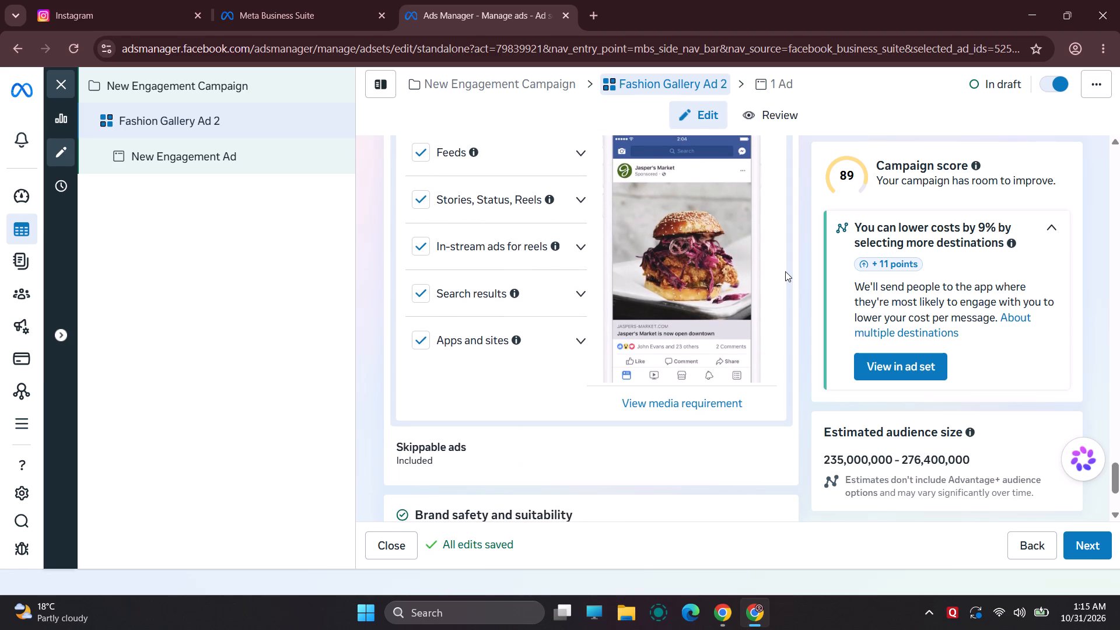
pyautogui.scroll(-4, 785, 271)
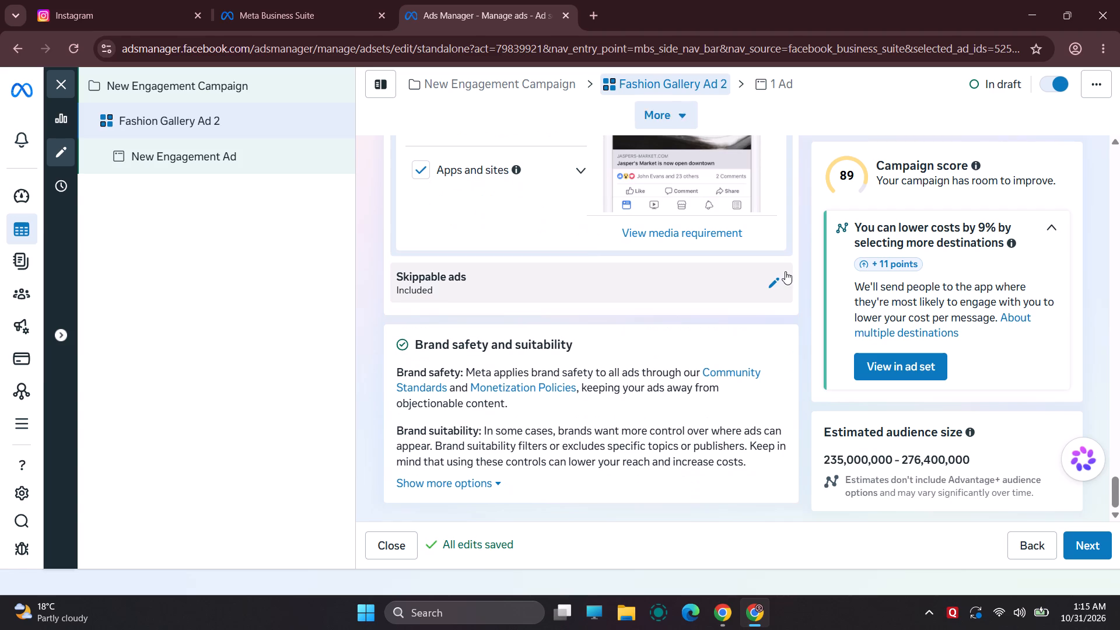
pyautogui.scroll(-5, 733, 408)
# Go back to the ad set's Audience section and check its list of included locations.
pyautogui.scroll(14, 733, 398)
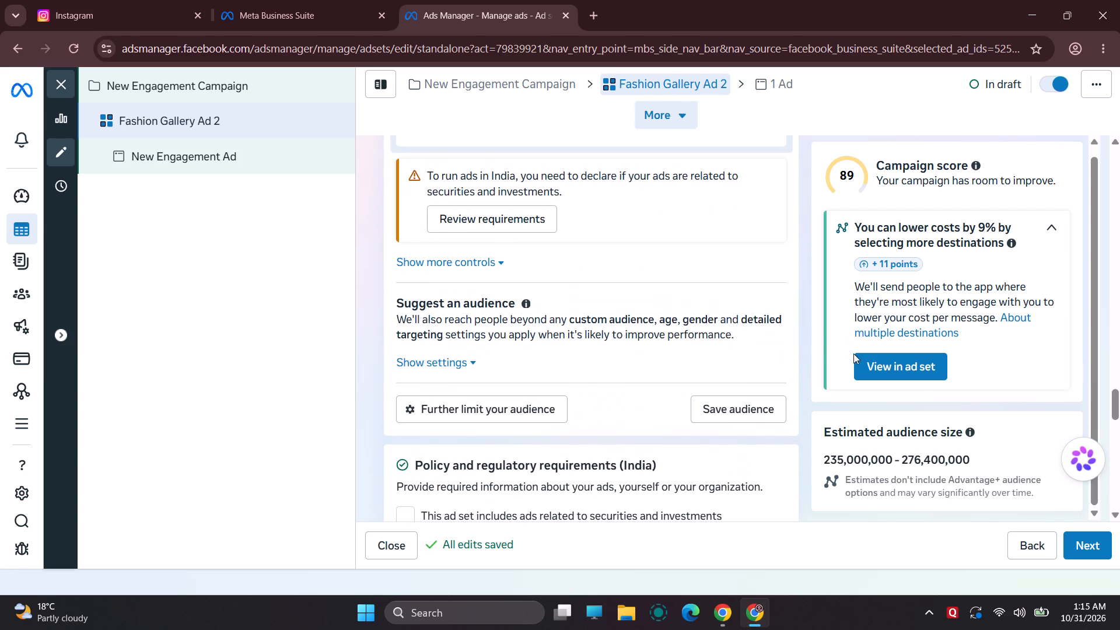
pyautogui.click(808, 313)
pyautogui.scroll(7, 797, 319)
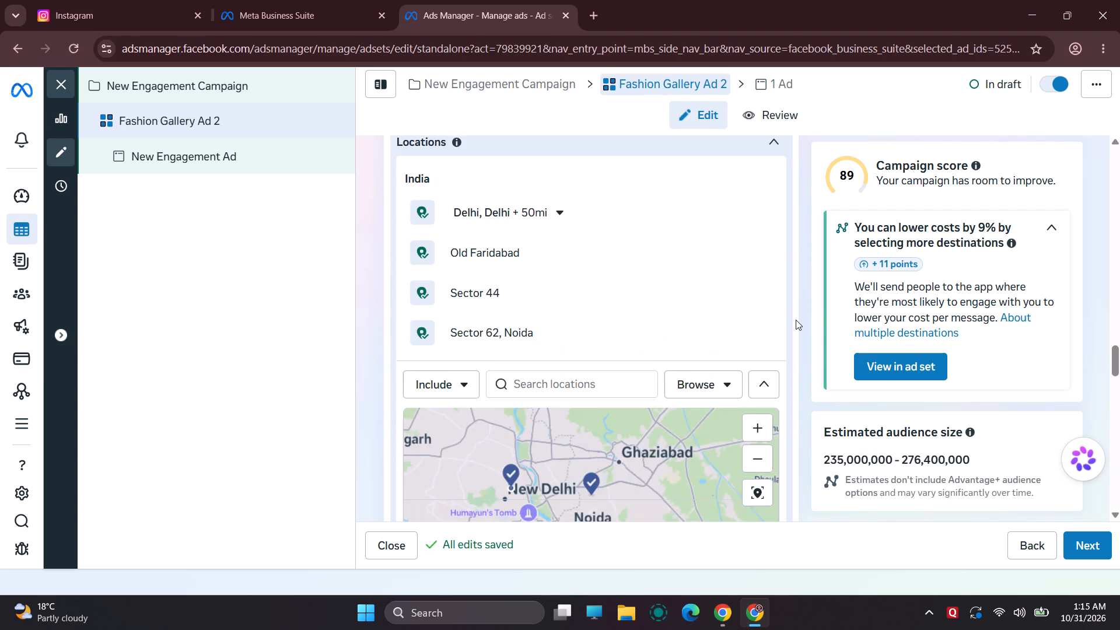
pyautogui.scroll(5, 796, 320)
pyautogui.scroll(-3, 796, 320)
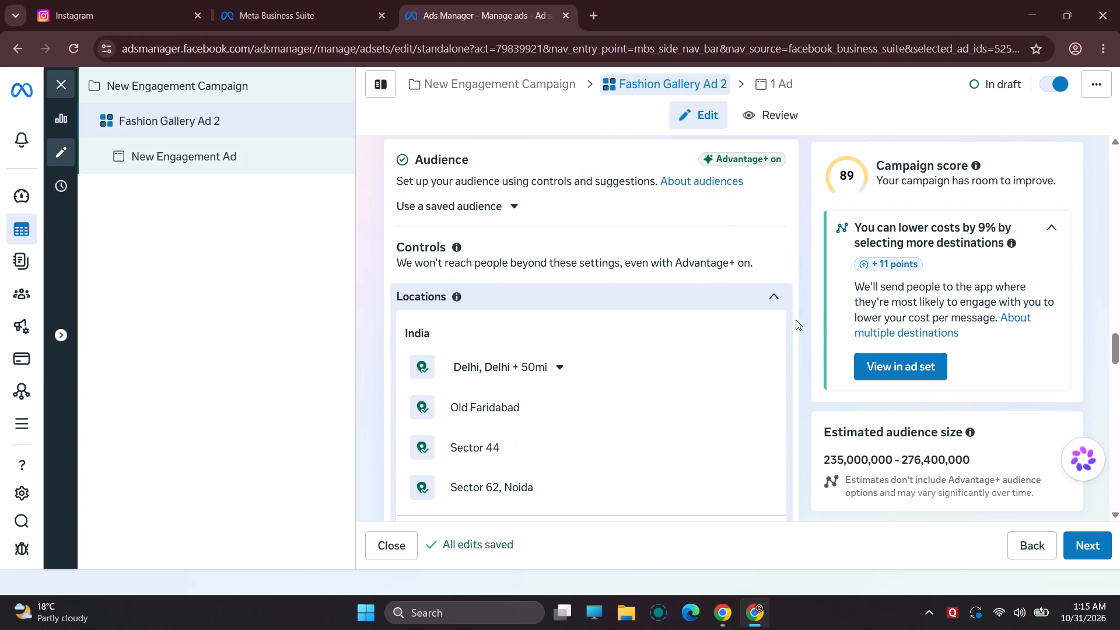
# Collapse the included locations, expand the additional audience controls, and open the minimum age setting.
pyautogui.click(771, 296)
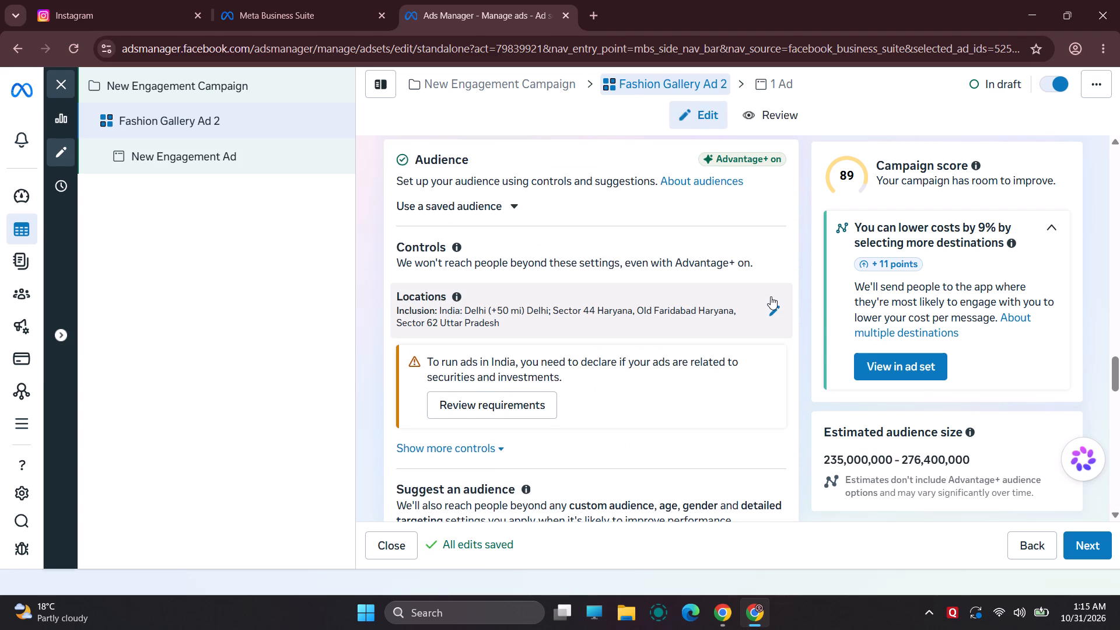
pyautogui.scroll(-2, 772, 404)
pyautogui.click(492, 295)
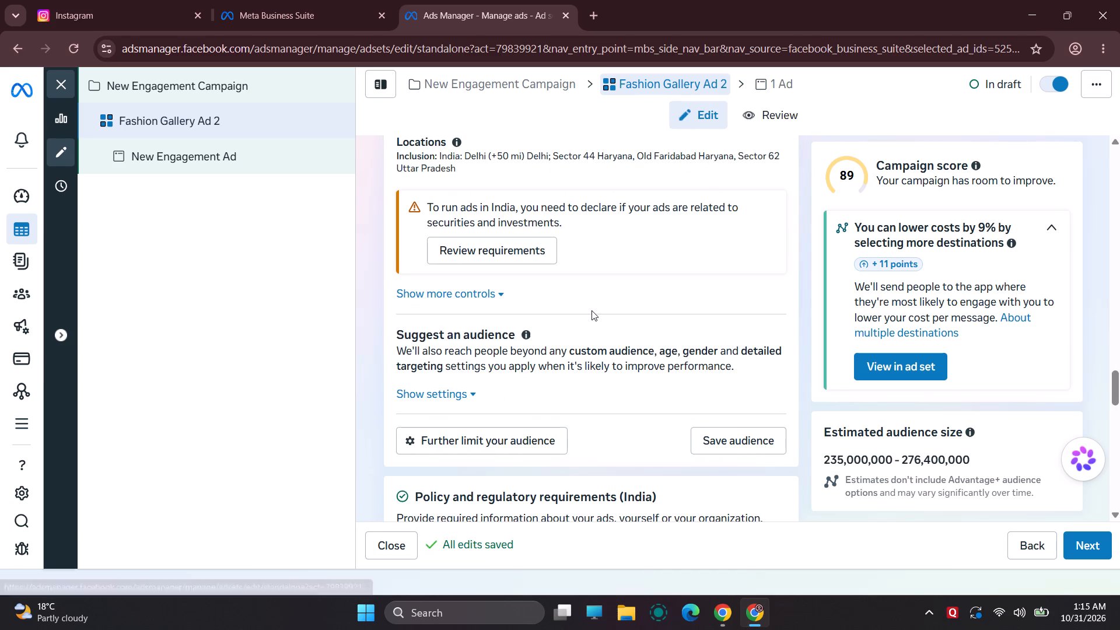
pyautogui.click(501, 294)
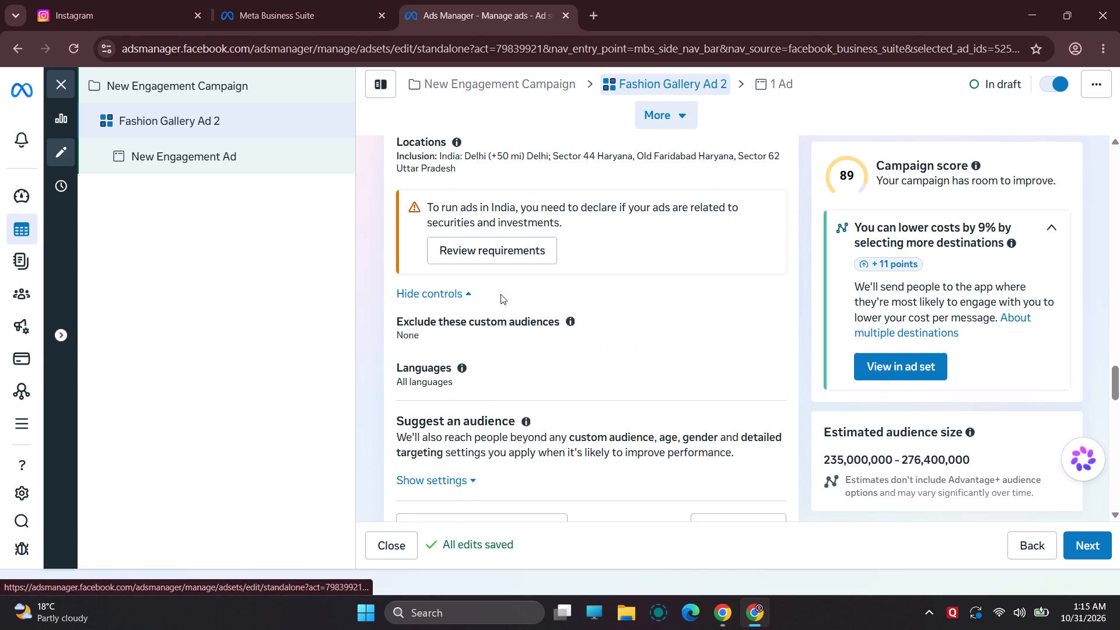
pyautogui.scroll(-1, 646, 322)
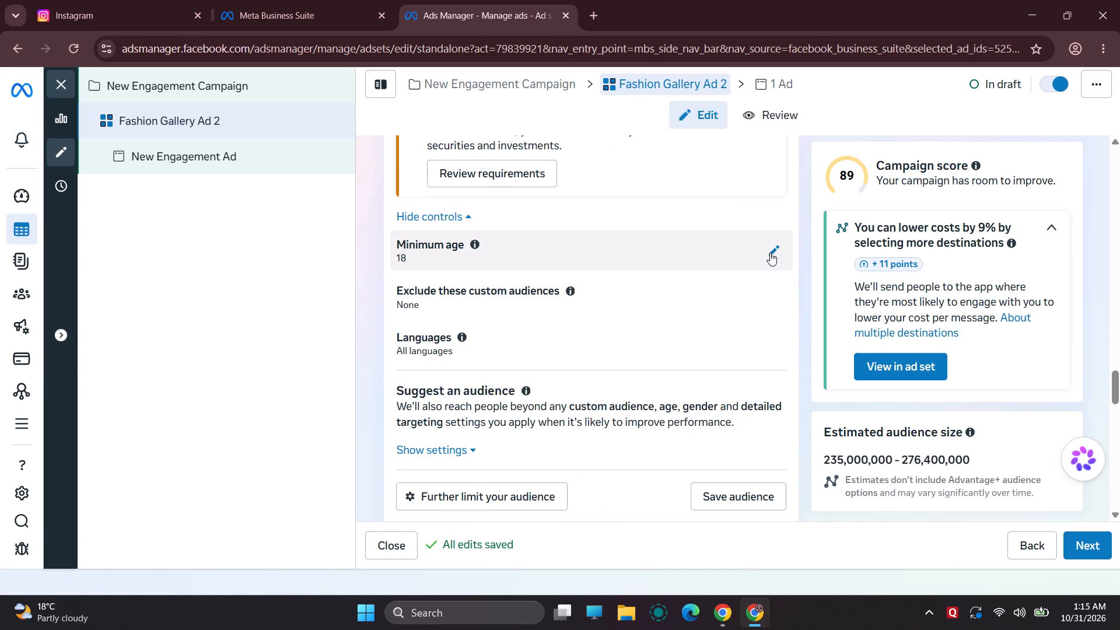
pyautogui.click(770, 253)
pyautogui.scroll(-2, 695, 297)
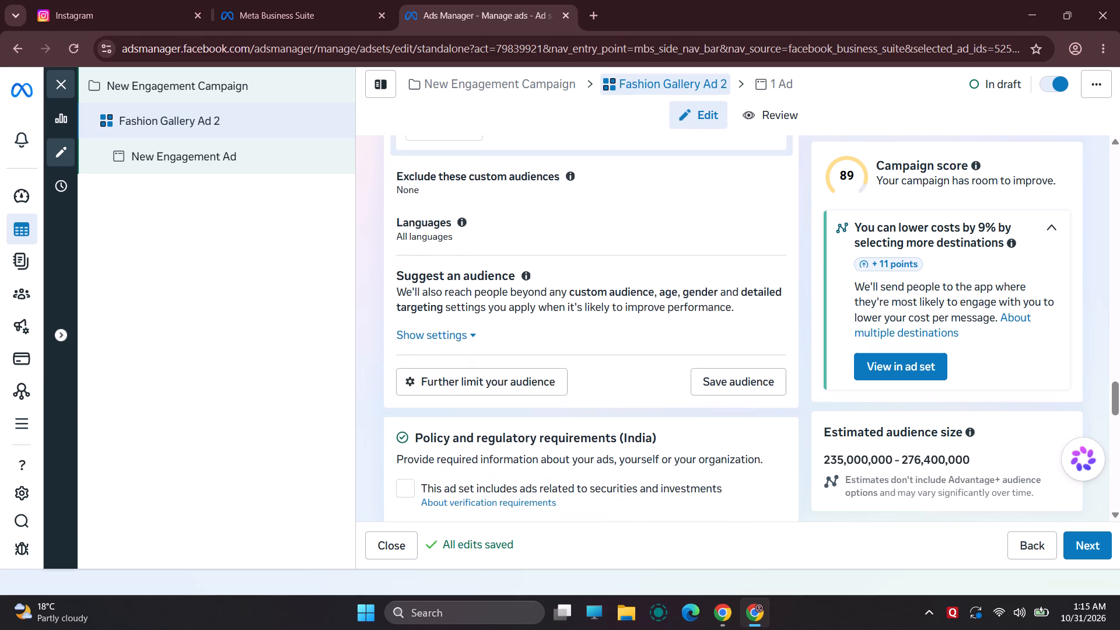
# Show the suggested audience settings and set the suggested age range to 20–45.
pyautogui.click(461, 336)
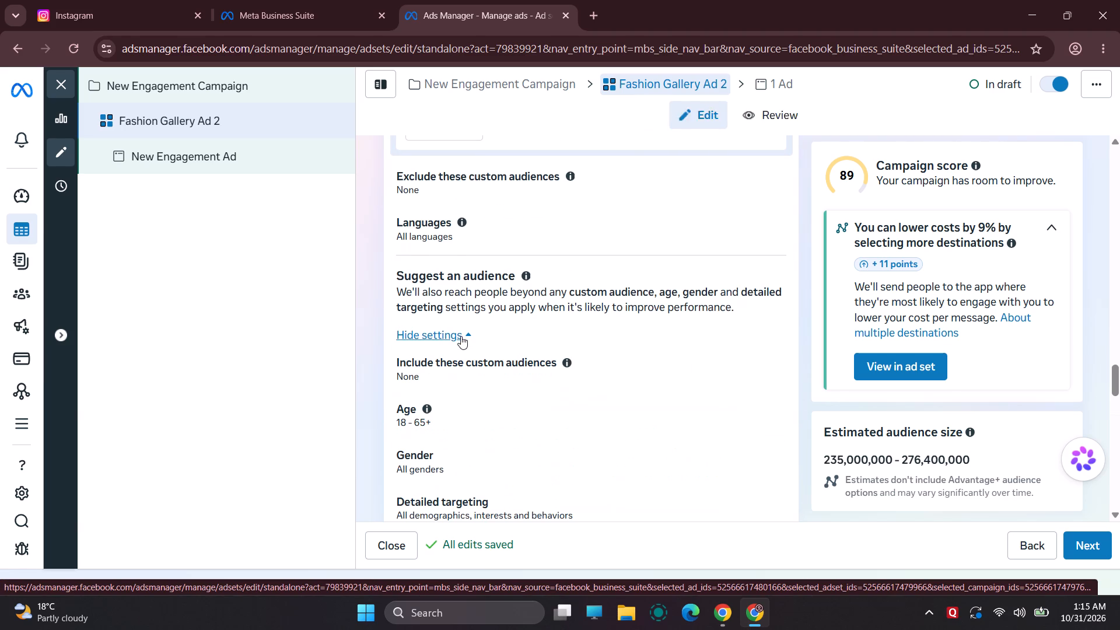
pyautogui.scroll(-1, 621, 376)
pyautogui.click(775, 339)
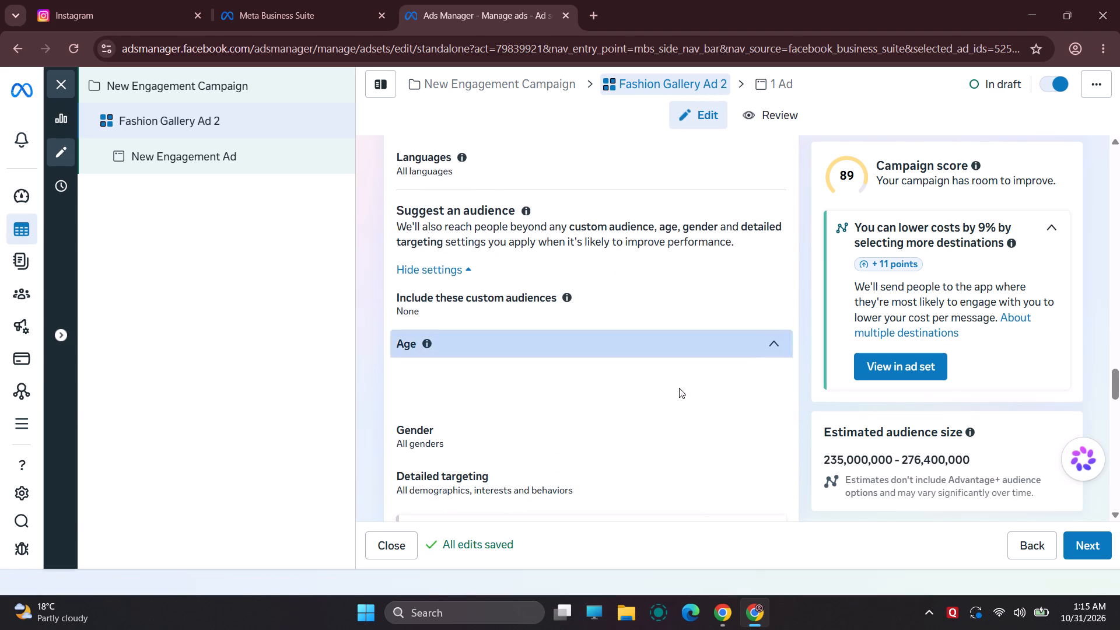
pyautogui.click(534, 333)
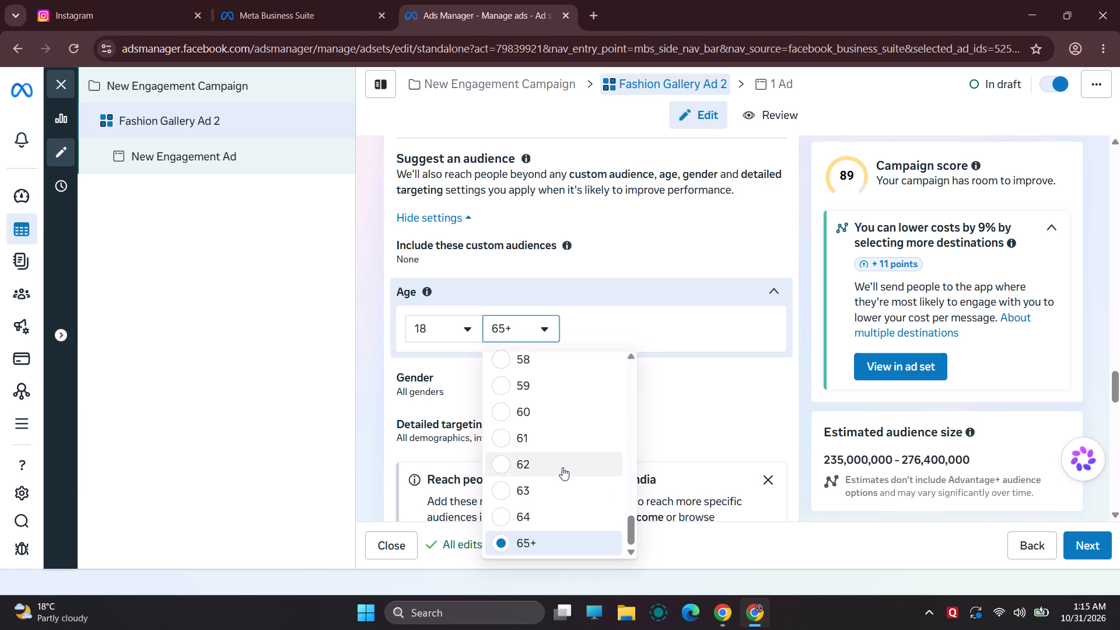
pyautogui.scroll(5, 562, 467)
pyautogui.click(554, 387)
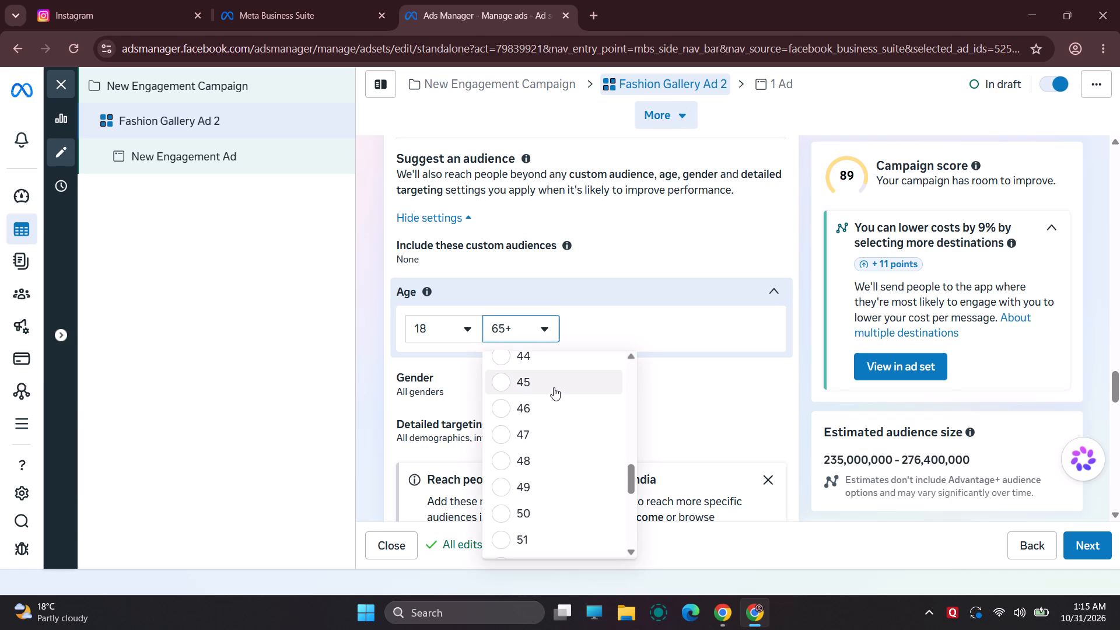
pyautogui.click(452, 332)
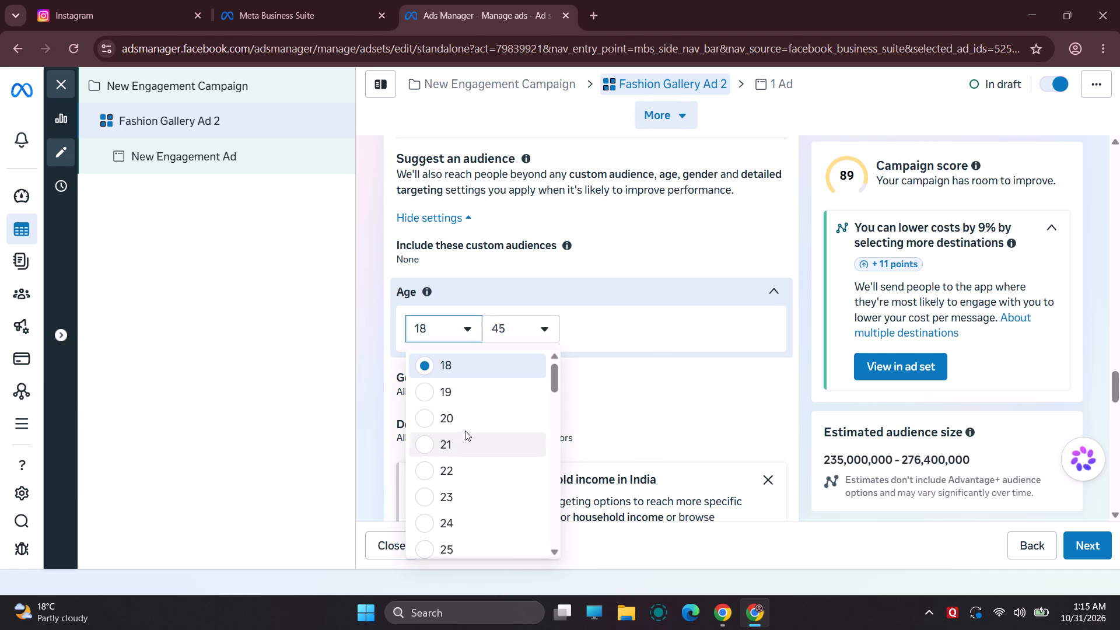
pyautogui.click(465, 418)
# Add the interests Clothing (apparel) and Men's clothing (apparel) to the ad set's detailed targeting.
pyautogui.scroll(-2, 704, 437)
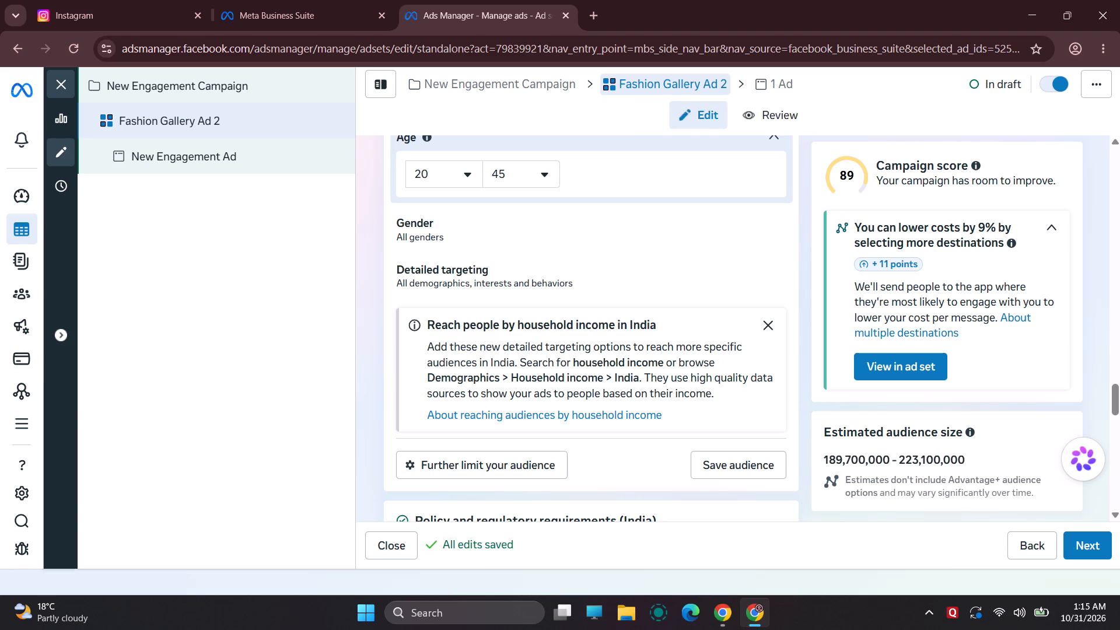
pyautogui.click(773, 276)
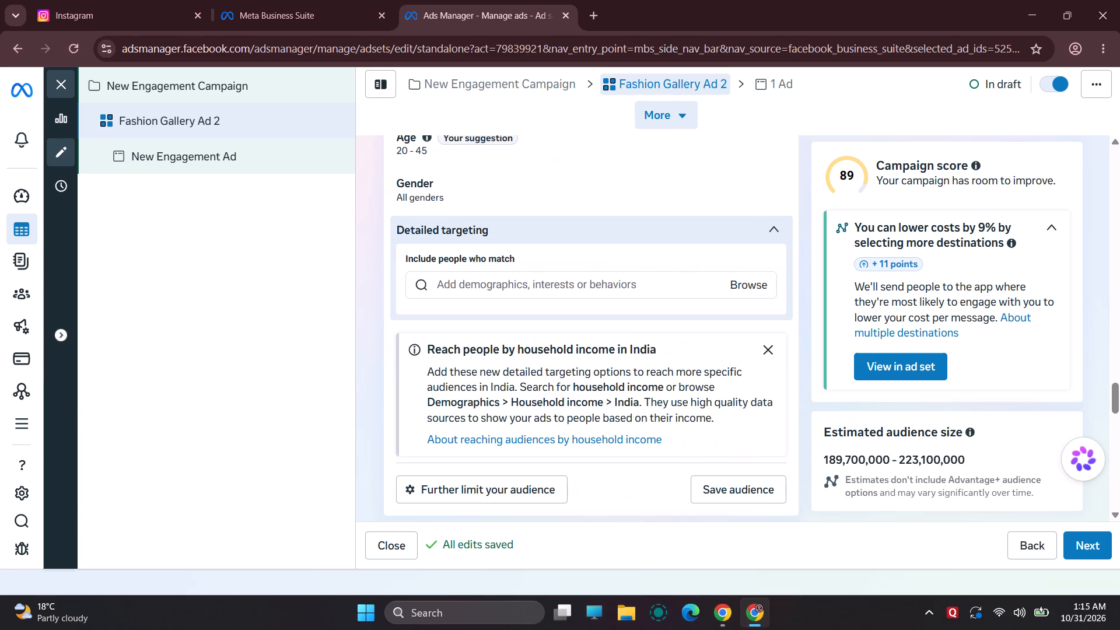
pyautogui.click(589, 285)
pyautogui.write('clothing')
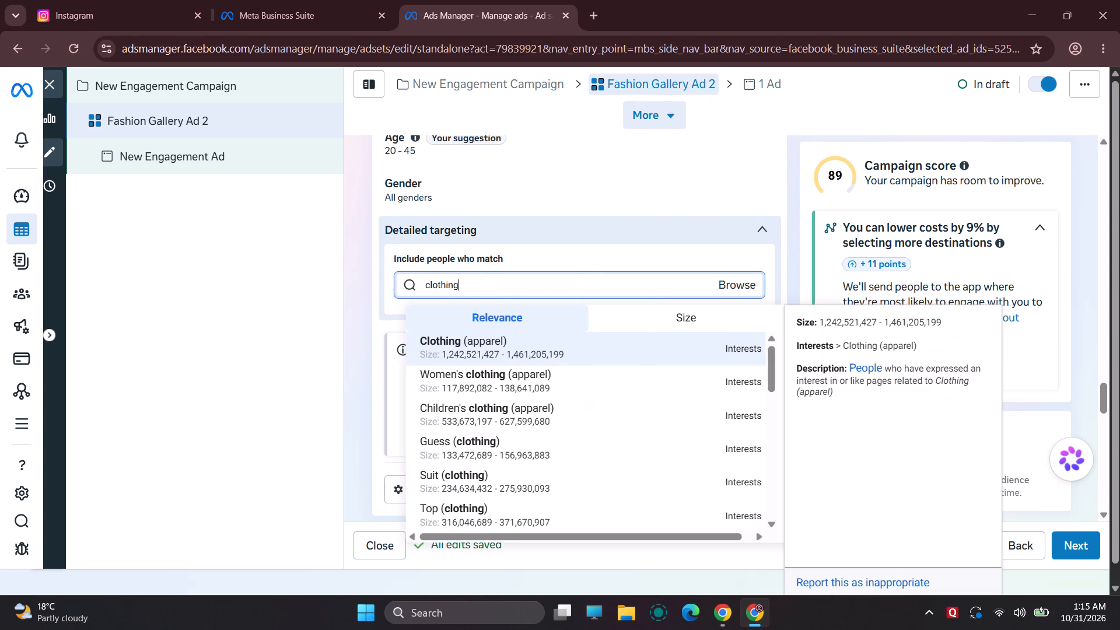
pyautogui.click(583, 345)
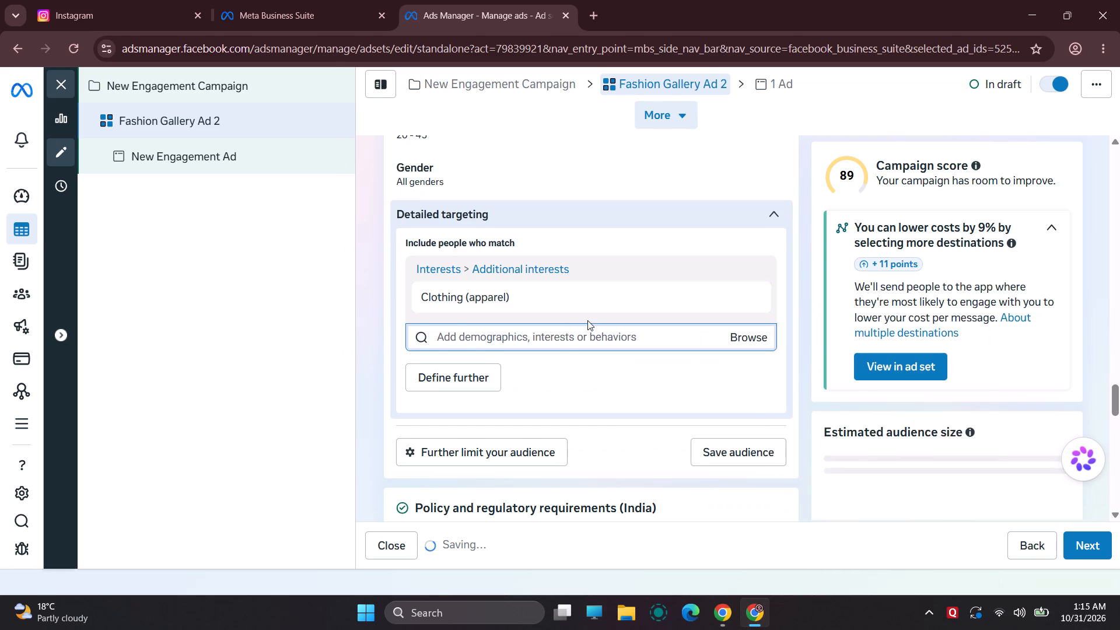
pyautogui.write('mens co')
pyautogui.press('BackSpace')
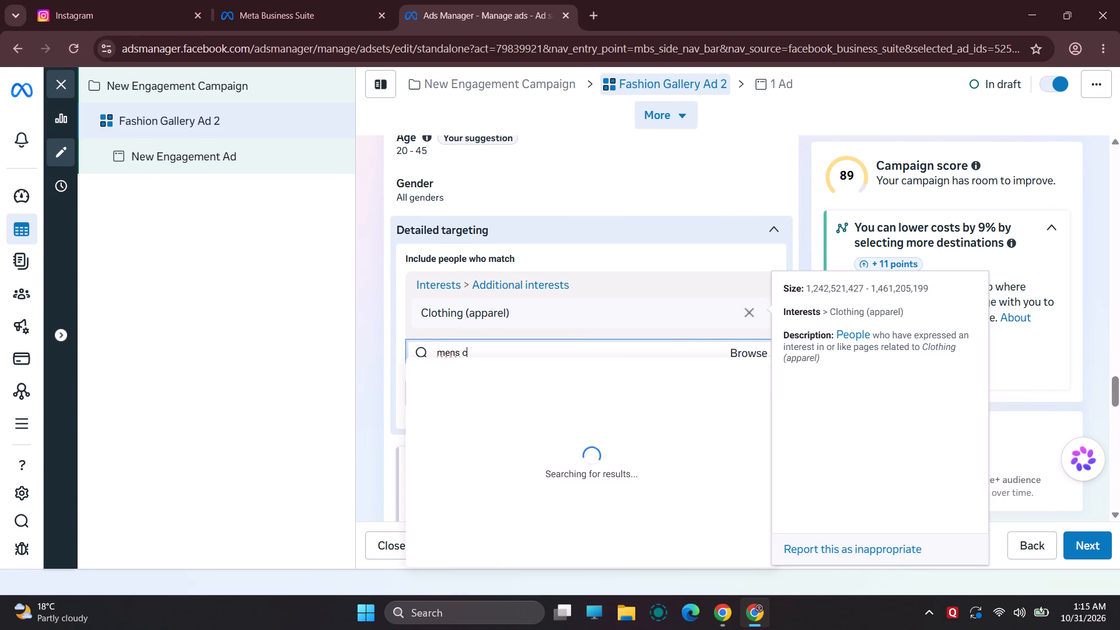
pyautogui.write('lothing')
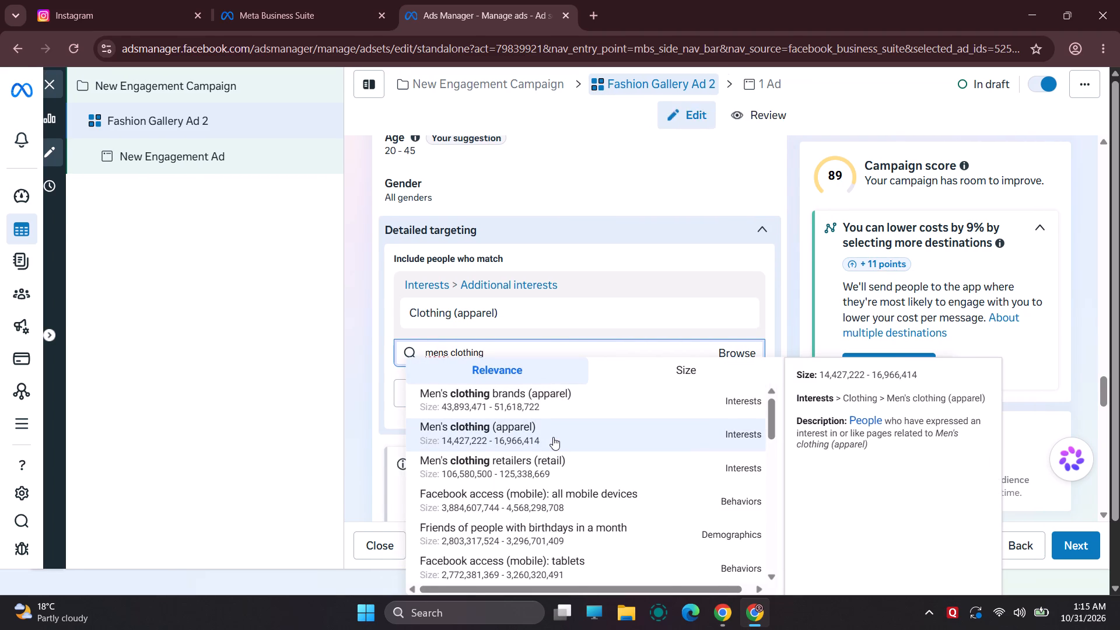
pyautogui.click(553, 437)
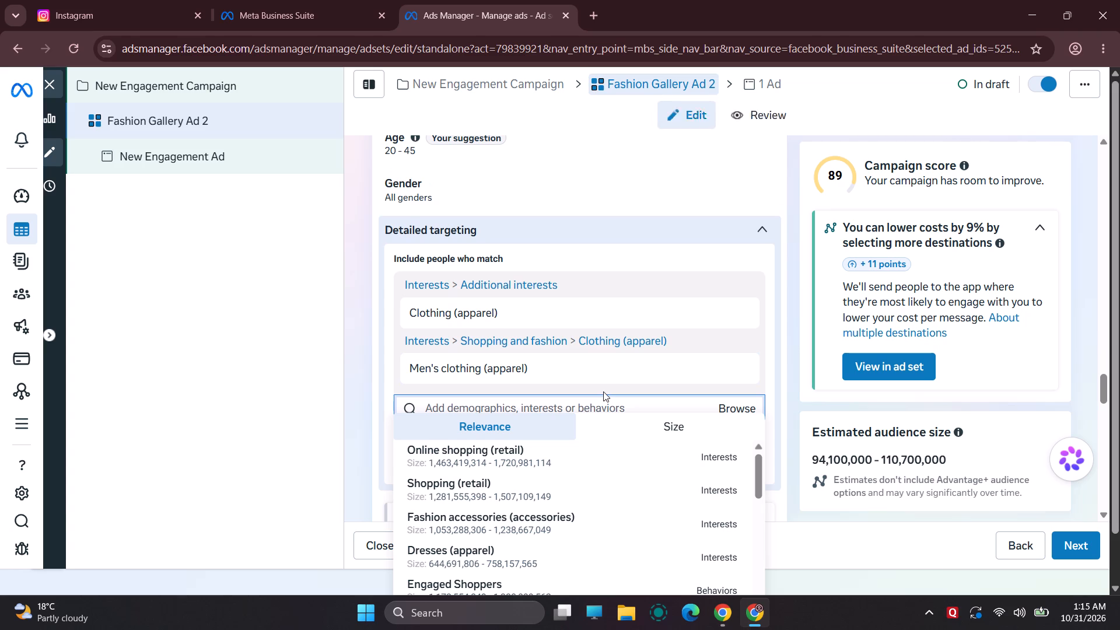
# Add the suggested Shopping (retail), Online shopping (retail), Engaged Shoppers, and Shoes (footwear) options to detailed targeting.
pyautogui.click(535, 480)
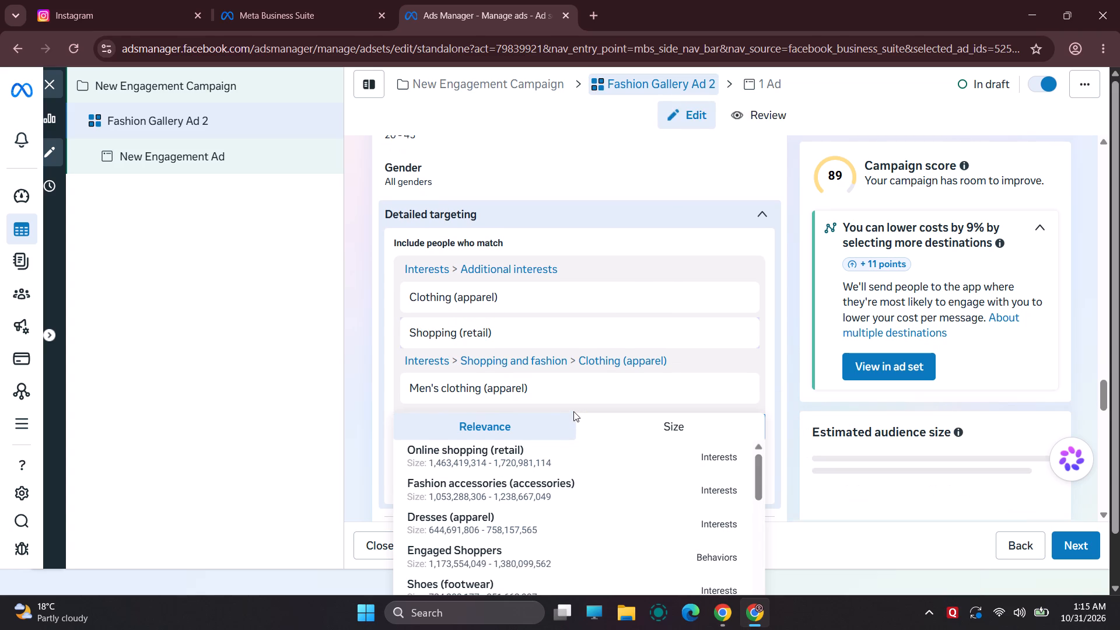
pyautogui.click(536, 454)
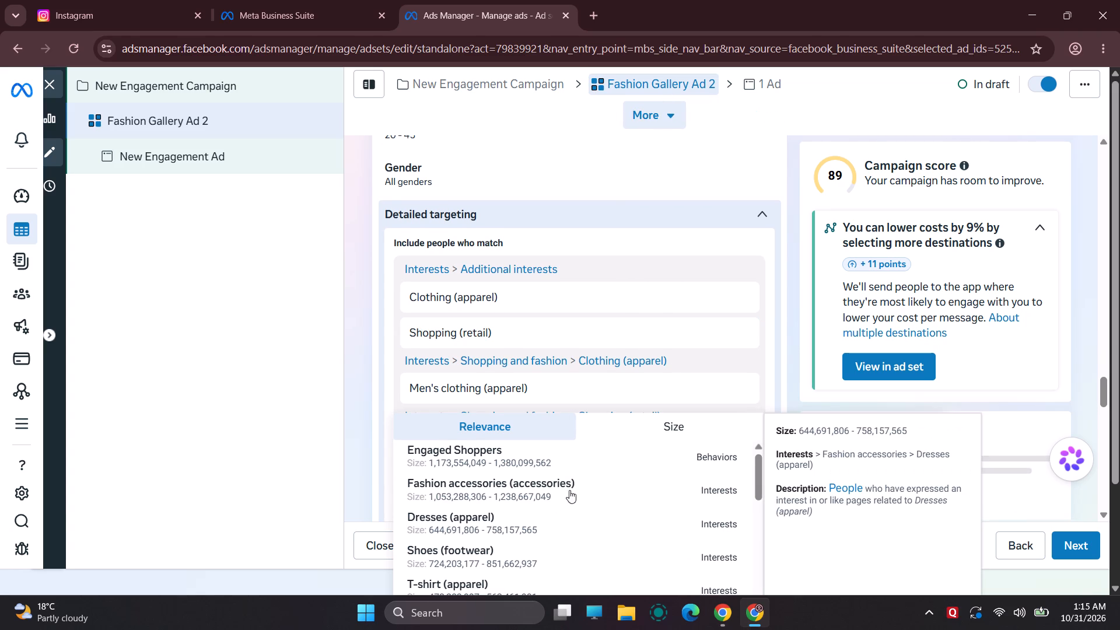
pyautogui.click(472, 466)
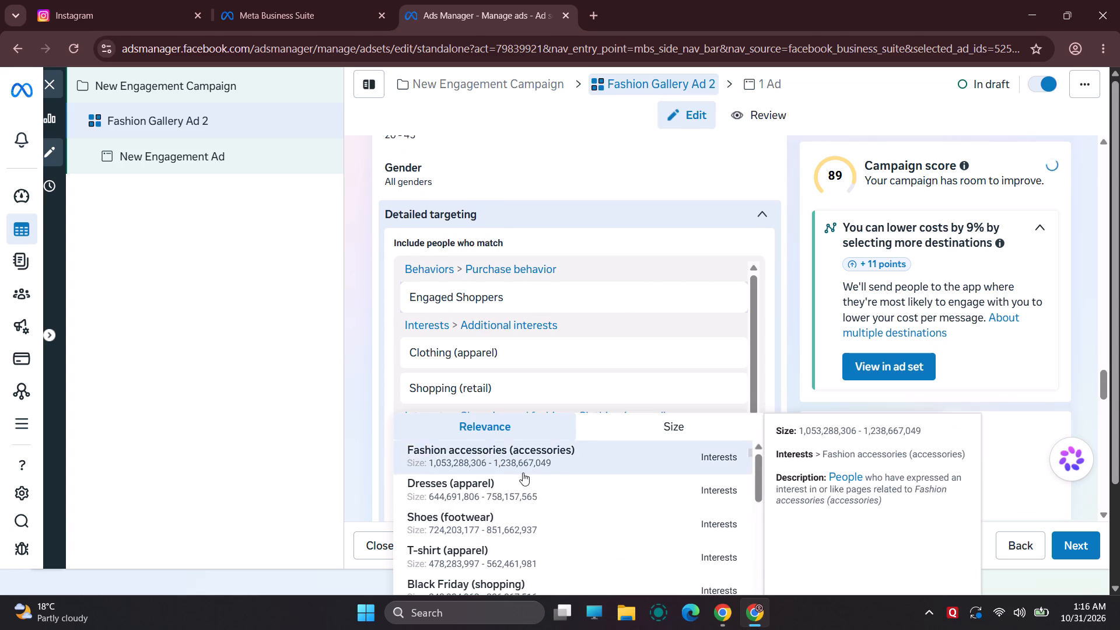
pyautogui.scroll(-1, 544, 507)
pyautogui.click(508, 519)
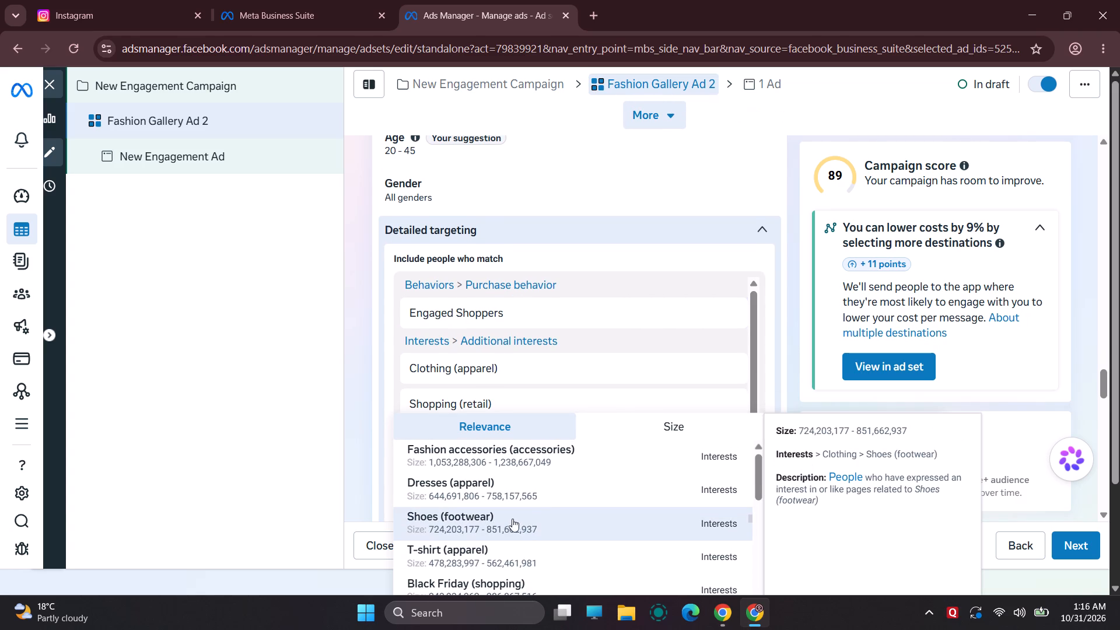
# Add the suggested interests Fashion accessories (accessories) and Sneakers (footwear) to detailed targeting, and close the suggestions.
pyautogui.scroll(-1, 549, 506)
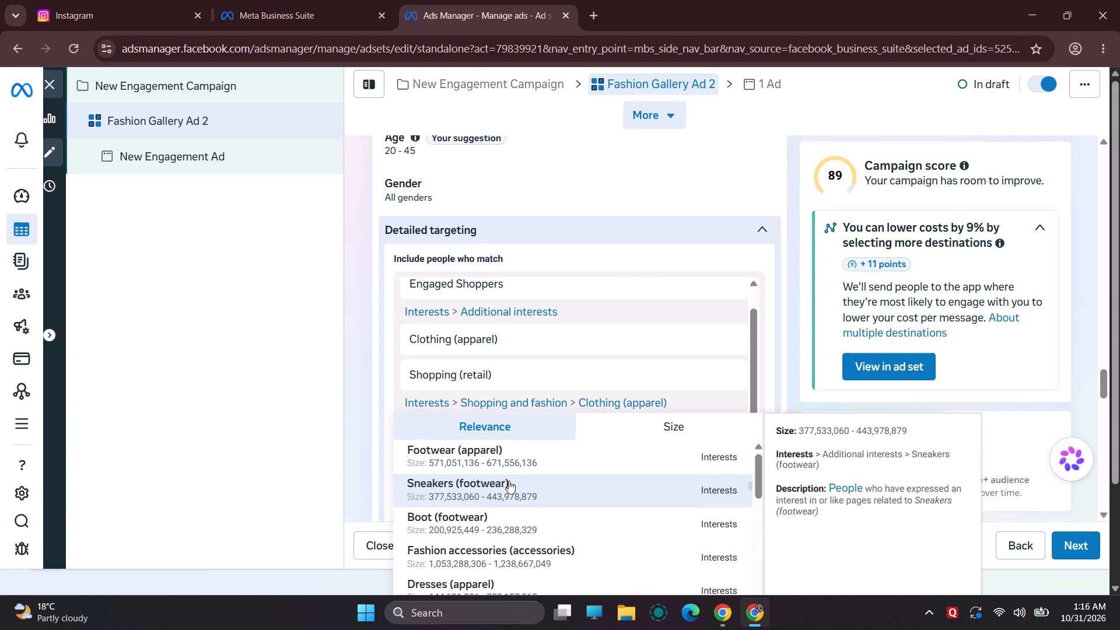
pyautogui.scroll(-1, 517, 533)
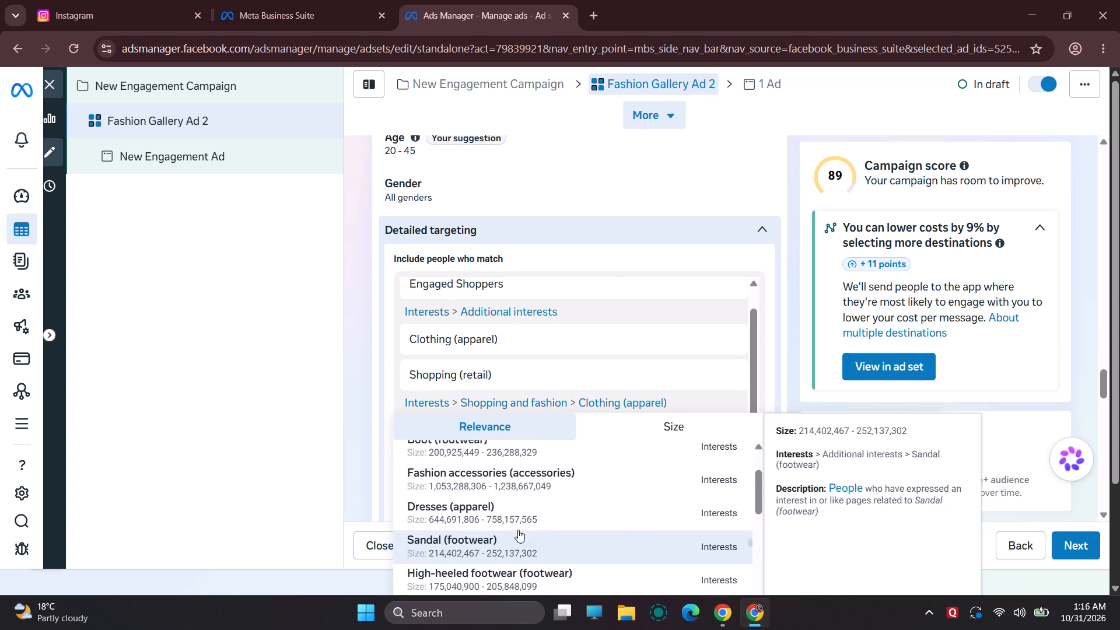
pyautogui.click(519, 487)
pyautogui.scroll(1, 551, 500)
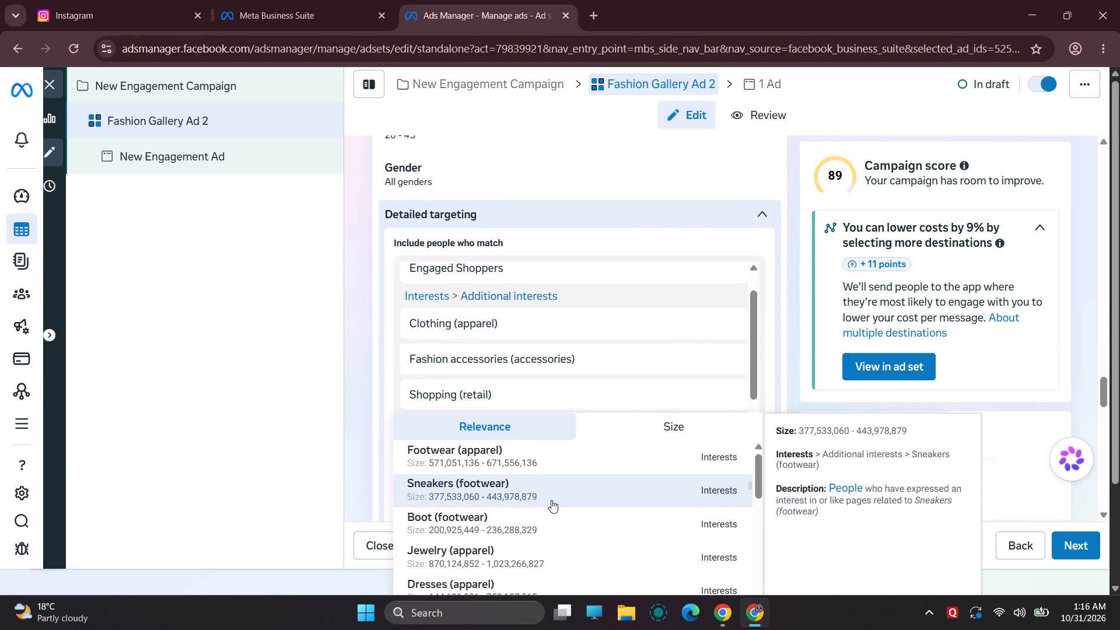
pyautogui.scroll(-1, 551, 500)
pyautogui.scroll(1, 551, 500)
pyautogui.scroll(-2, 551, 500)
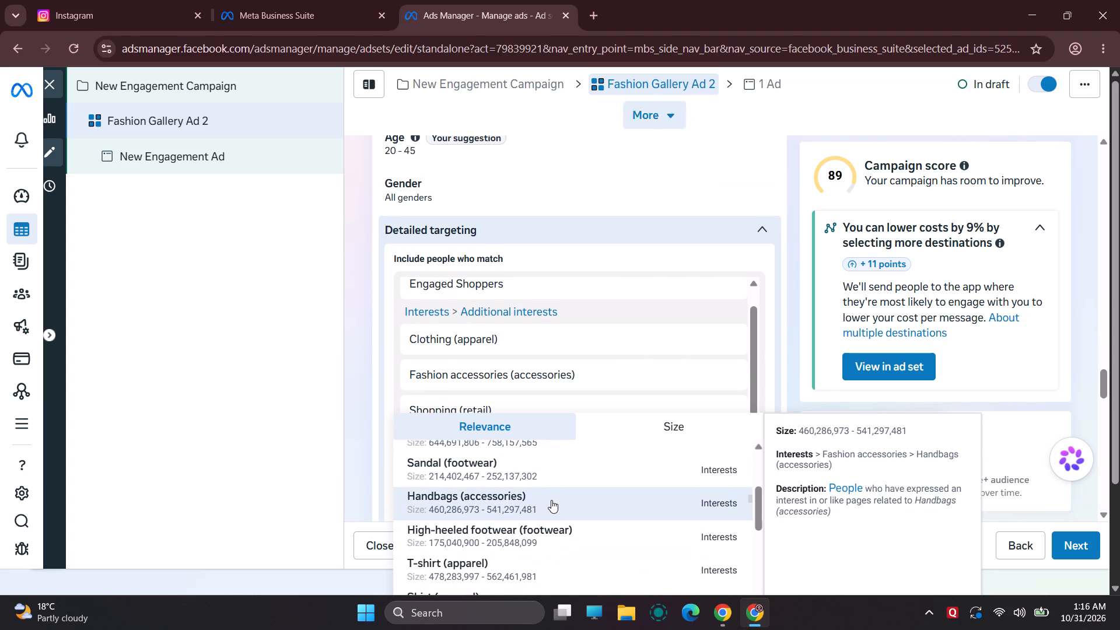
pyautogui.scroll(2, 551, 500)
pyautogui.click(525, 494)
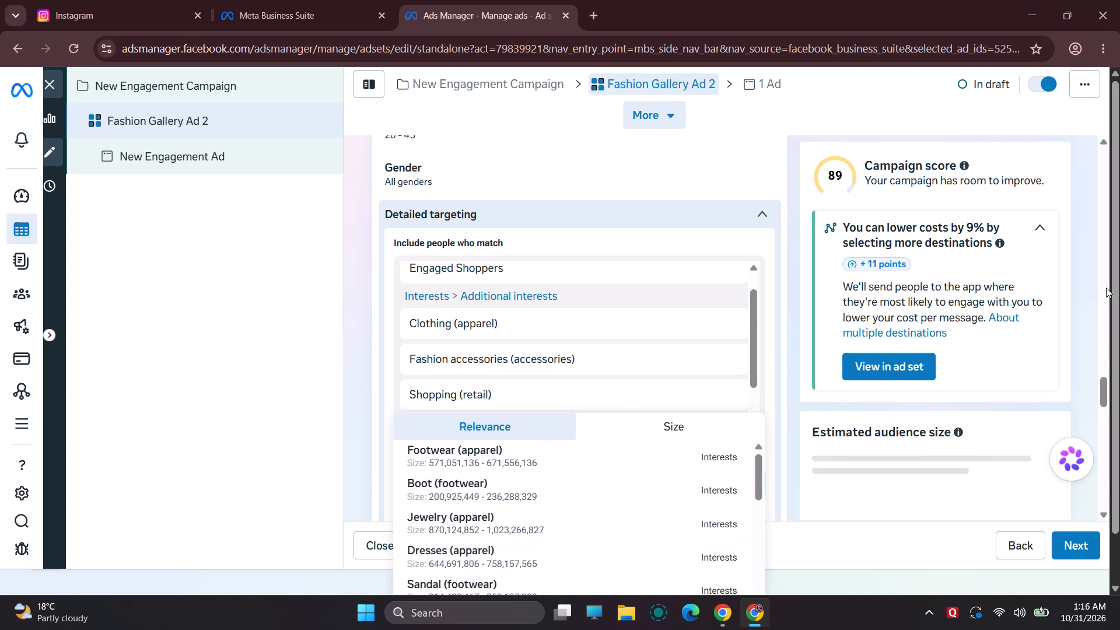
pyautogui.click(1098, 285)
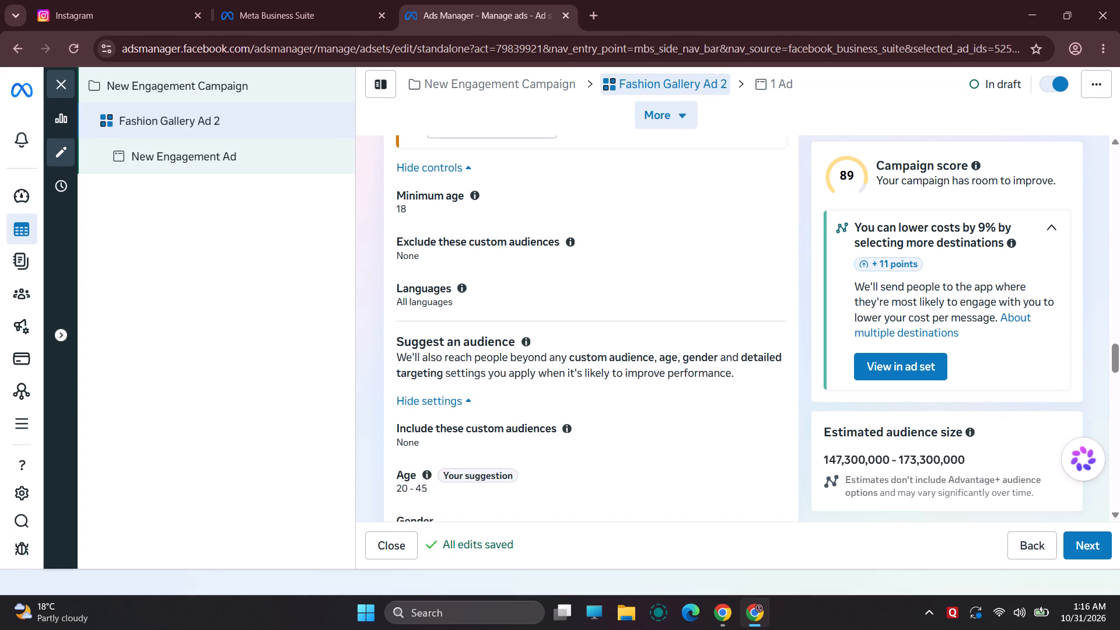
# Look over the ad set's detailed targeting, policy and regulatory, placement, and brand safety sections.
pyautogui.scroll(-3, 580, 377)
pyautogui.scroll(-2, 642, 367)
pyautogui.scroll(-3, 778, 367)
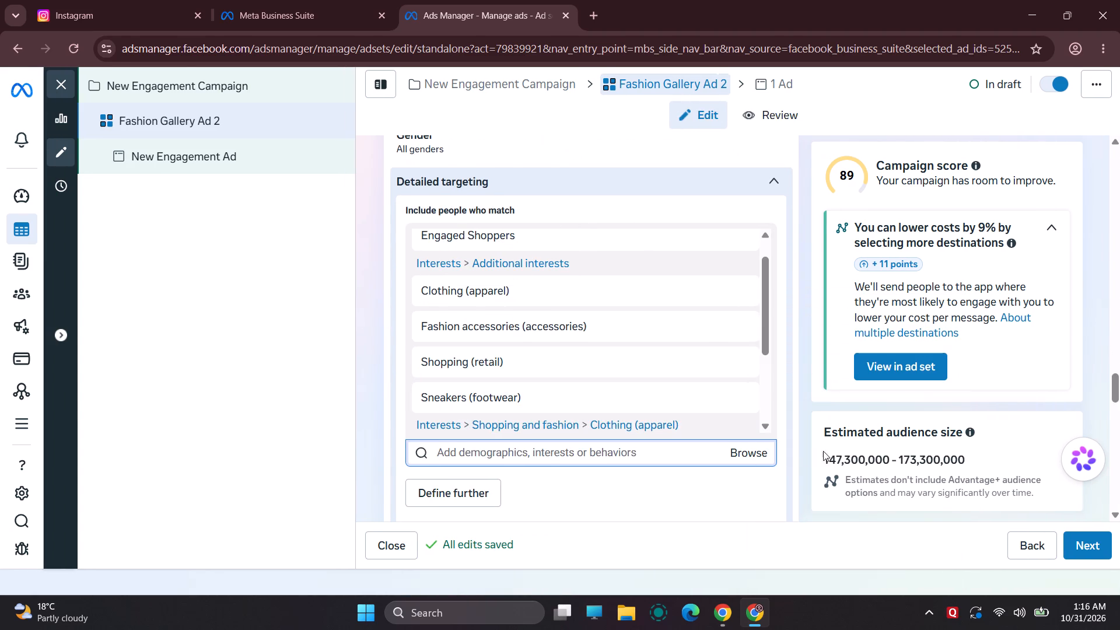
pyautogui.scroll(-8, 752, 495)
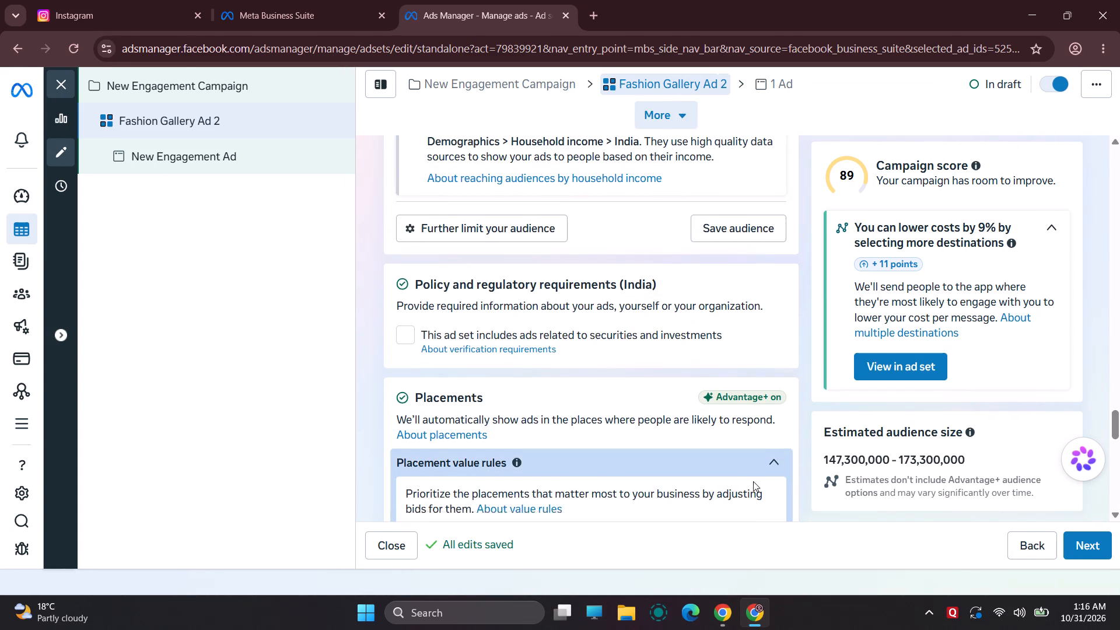
pyautogui.scroll(-12, 754, 480)
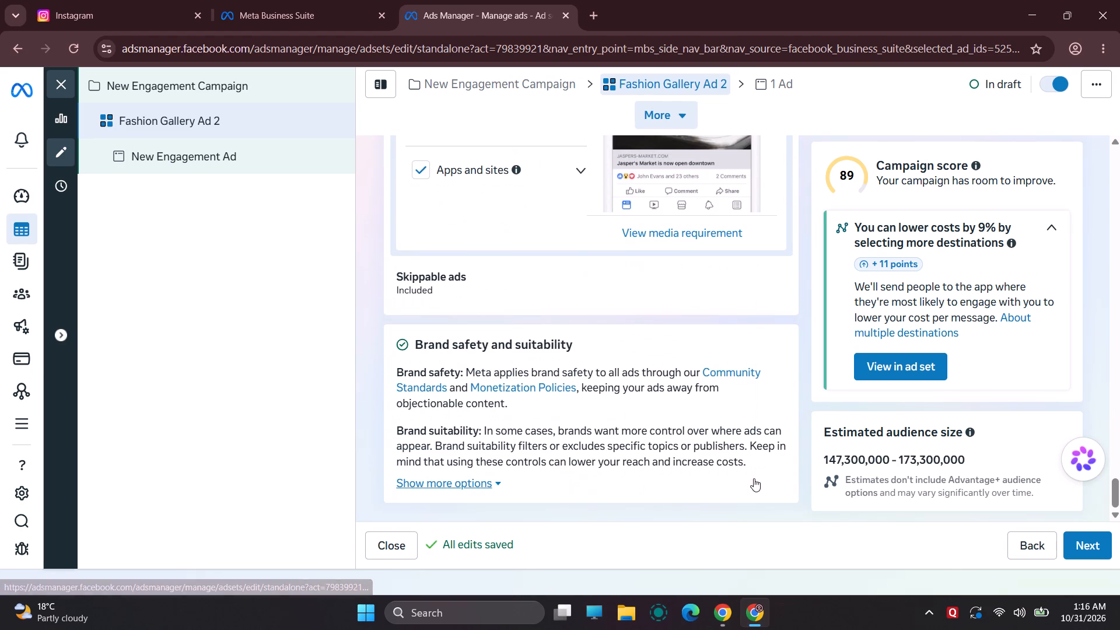
pyautogui.scroll(-2, 754, 478)
# Continue from the Fashion Gallery Ad 2 ad set to the New Engagement Ad setup.
pyautogui.click(1094, 543)
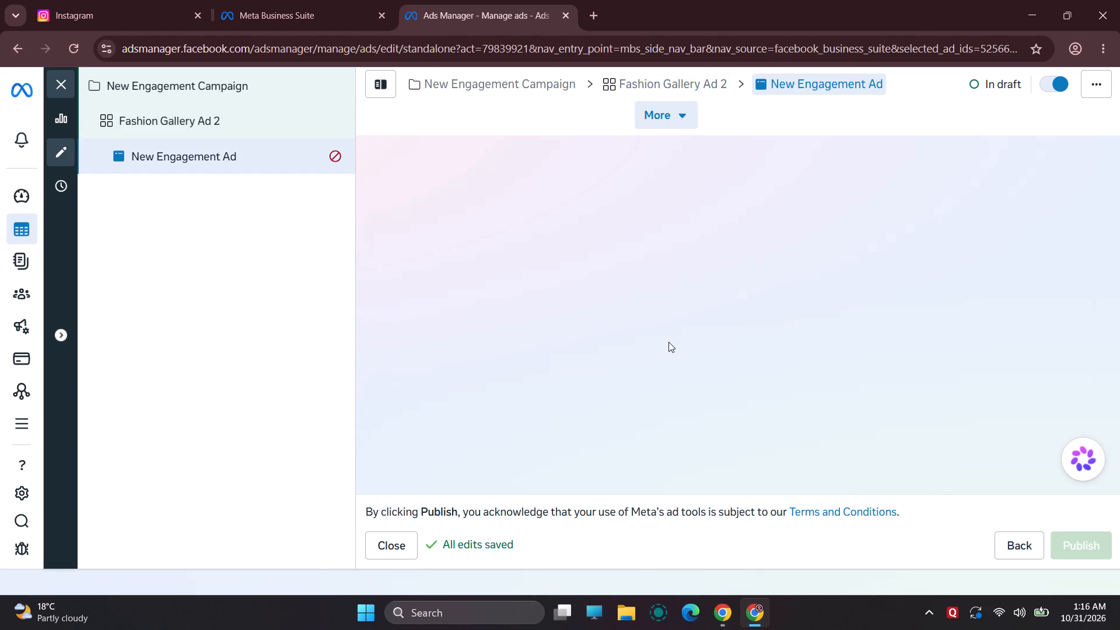
# Look over the New Engagement Ad's name, partnership, identity, ad setup, destination and ad creative sections.
pyautogui.scroll(-1, 642, 342)
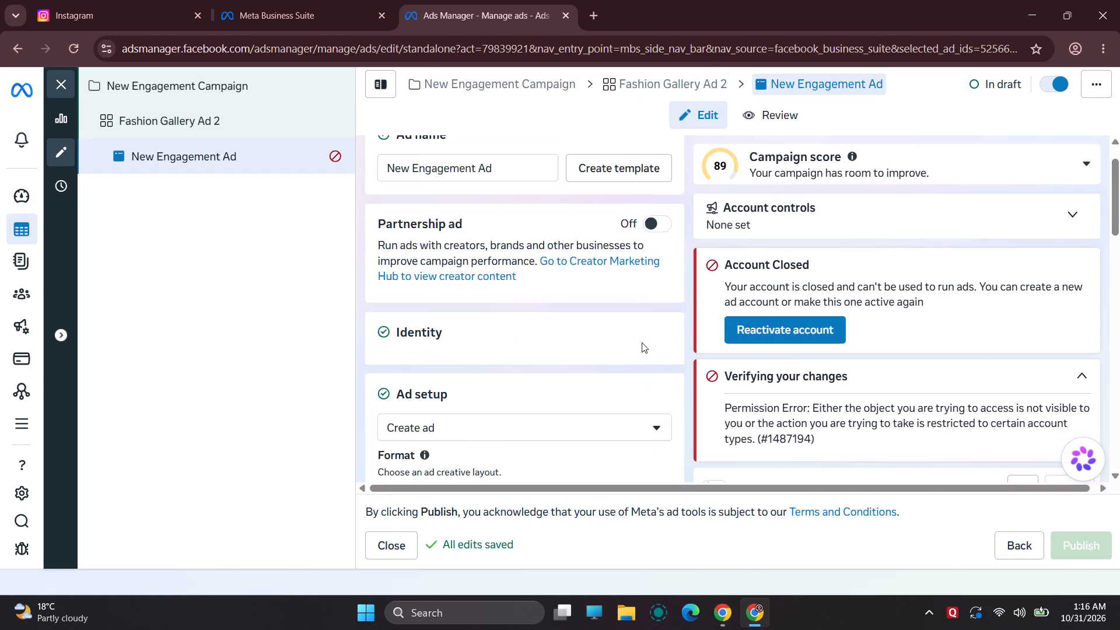
pyautogui.scroll(3, 636, 333)
pyautogui.scroll(-2, 636, 332)
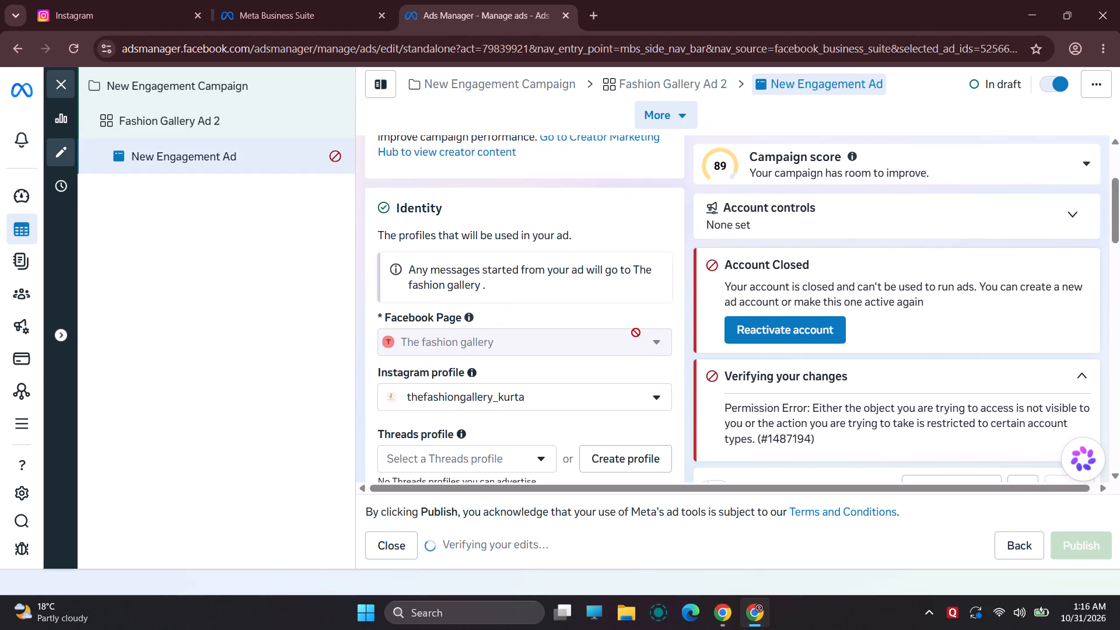
pyautogui.scroll(-2, 636, 332)
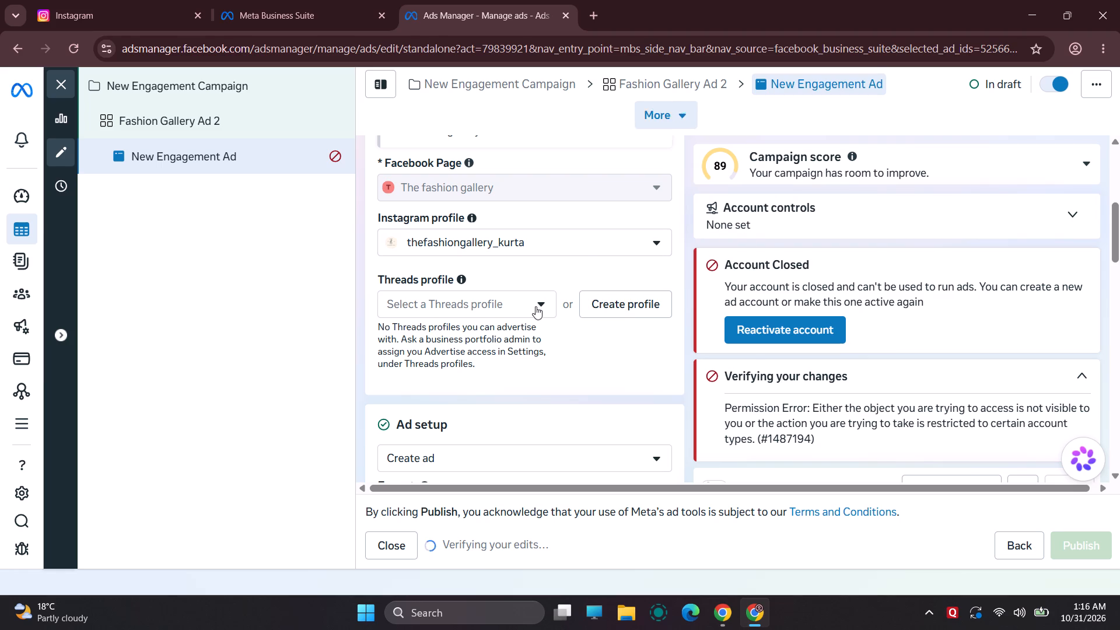
pyautogui.scroll(-2, 550, 324)
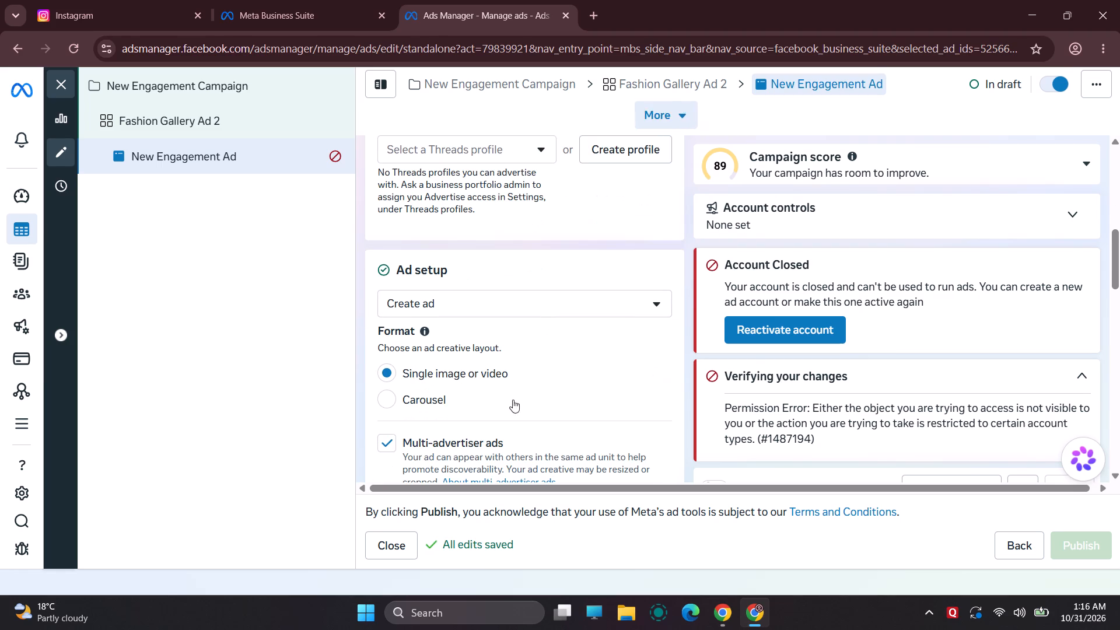
pyautogui.scroll(-3, 523, 375)
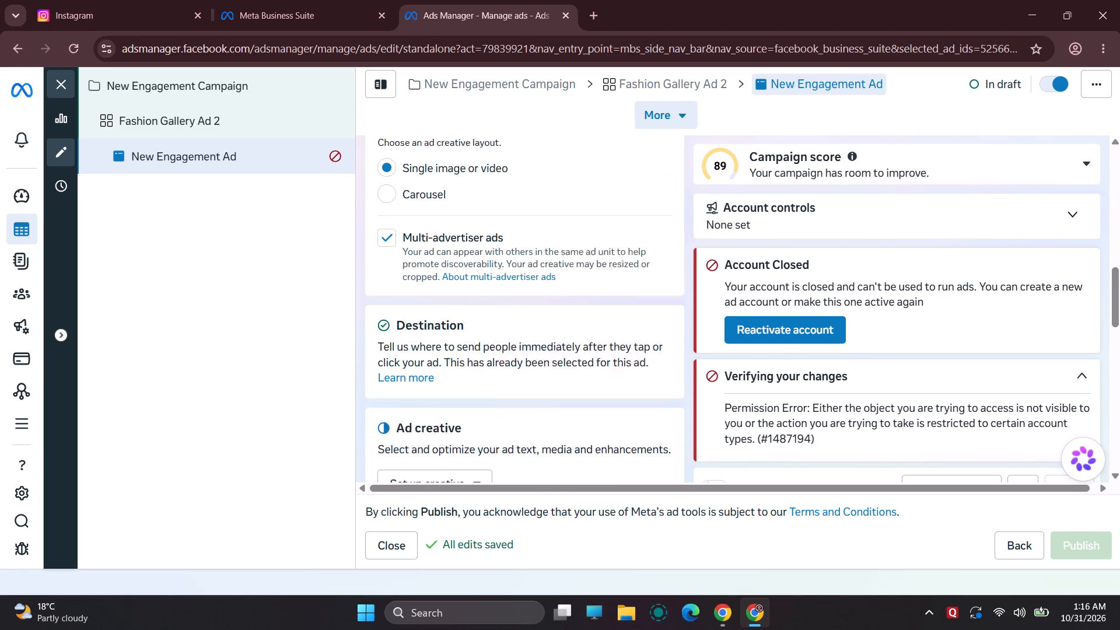
pyautogui.scroll(-2, 496, 321)
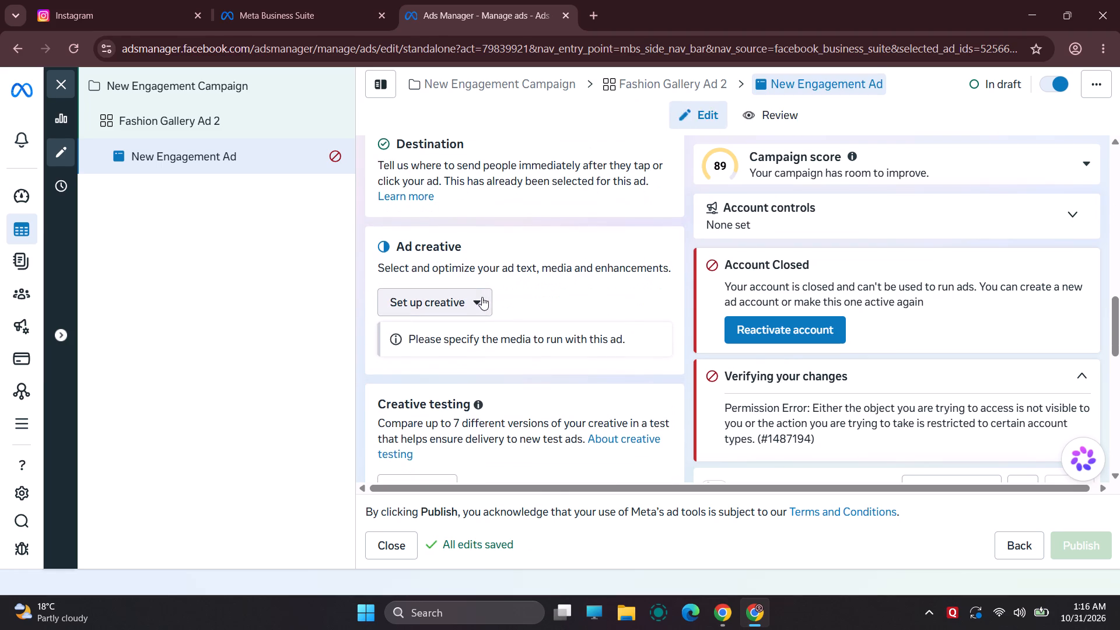
# Start setting up a video creative for the ad and display all the Instagram videos available as media.
pyautogui.click(482, 300)
pyautogui.click(444, 376)
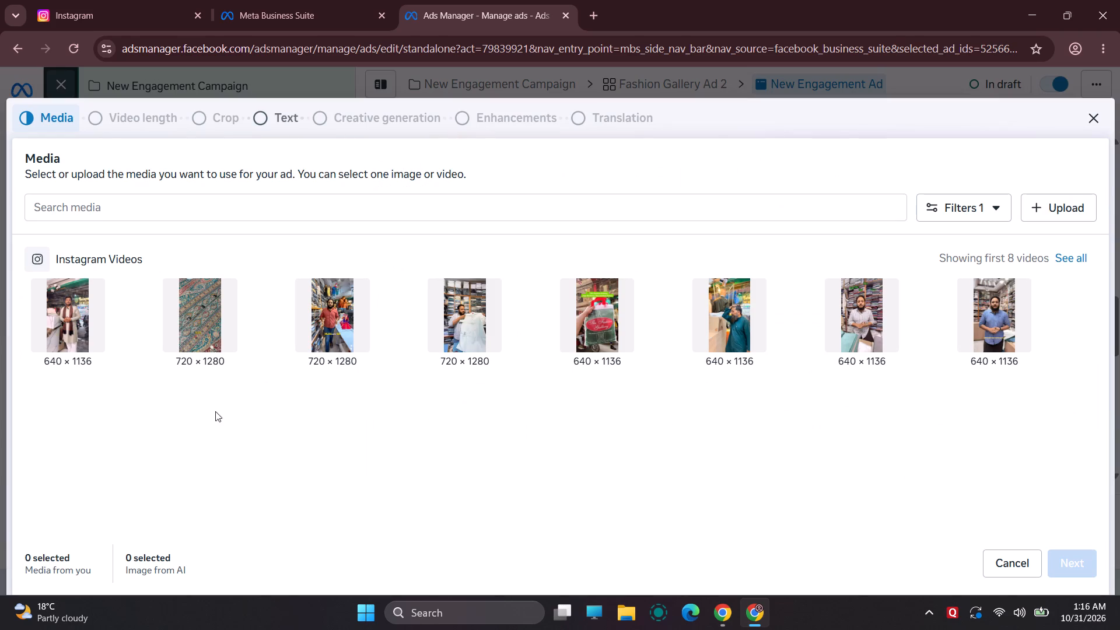
pyautogui.scroll(2, 193, 425)
pyautogui.click(1075, 260)
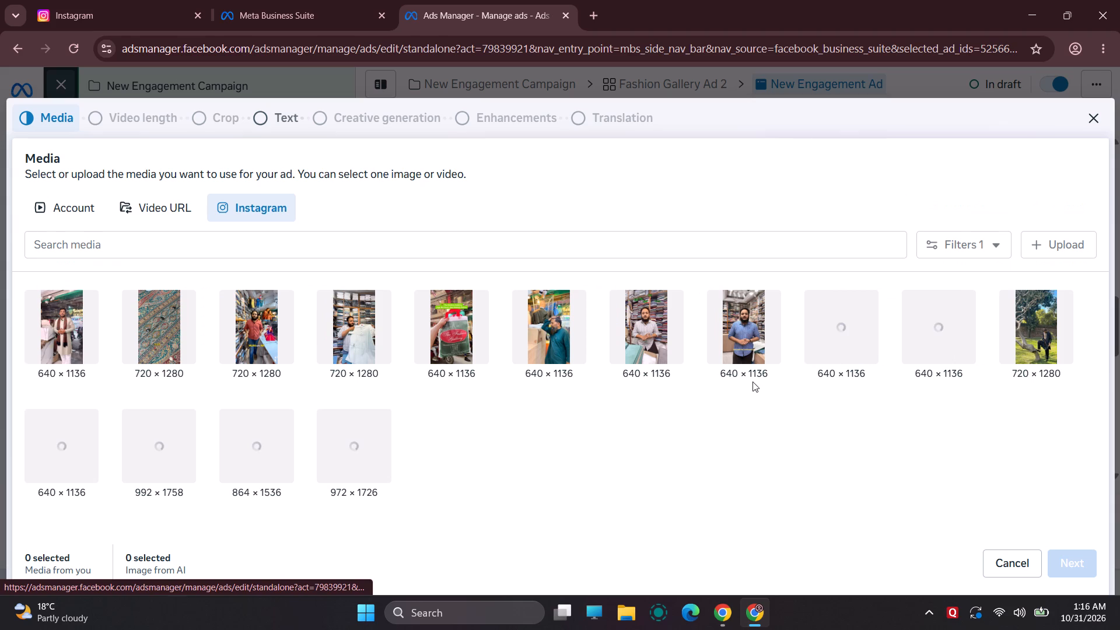
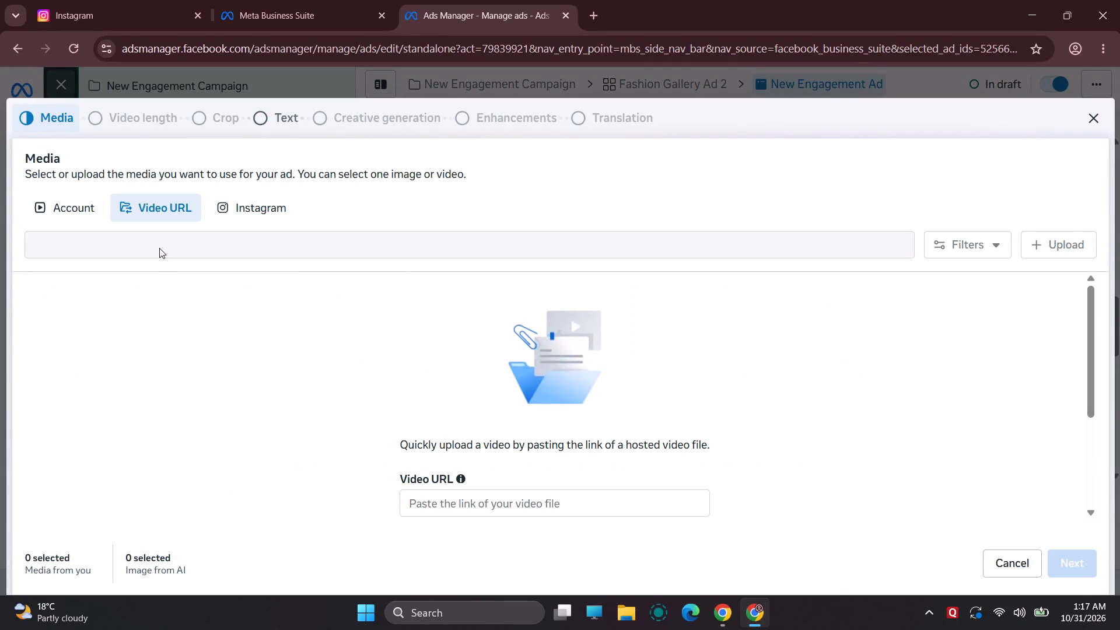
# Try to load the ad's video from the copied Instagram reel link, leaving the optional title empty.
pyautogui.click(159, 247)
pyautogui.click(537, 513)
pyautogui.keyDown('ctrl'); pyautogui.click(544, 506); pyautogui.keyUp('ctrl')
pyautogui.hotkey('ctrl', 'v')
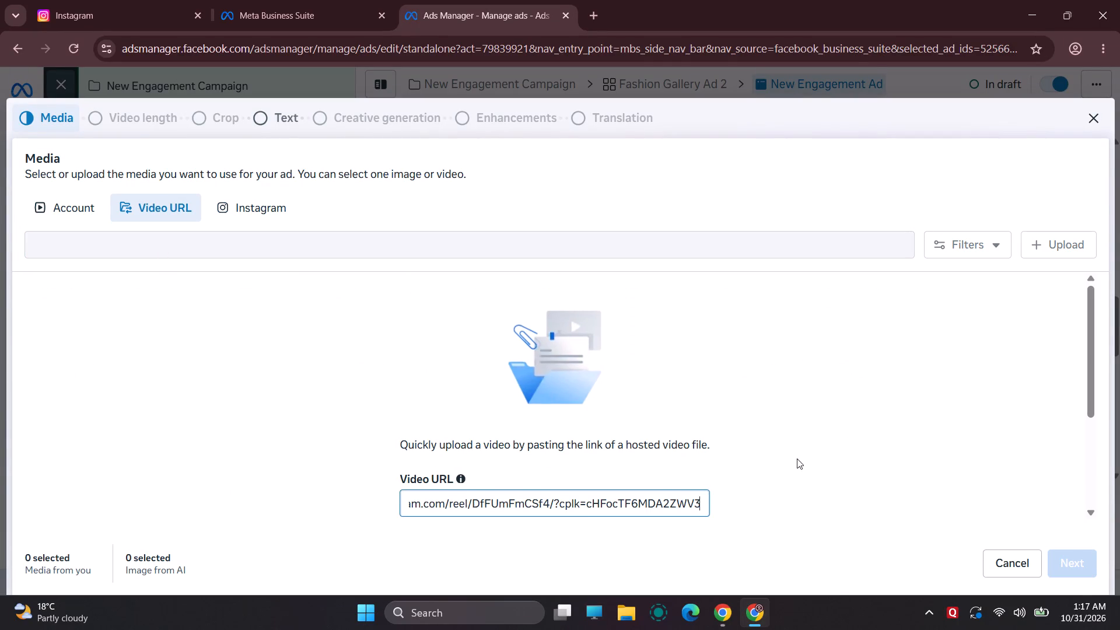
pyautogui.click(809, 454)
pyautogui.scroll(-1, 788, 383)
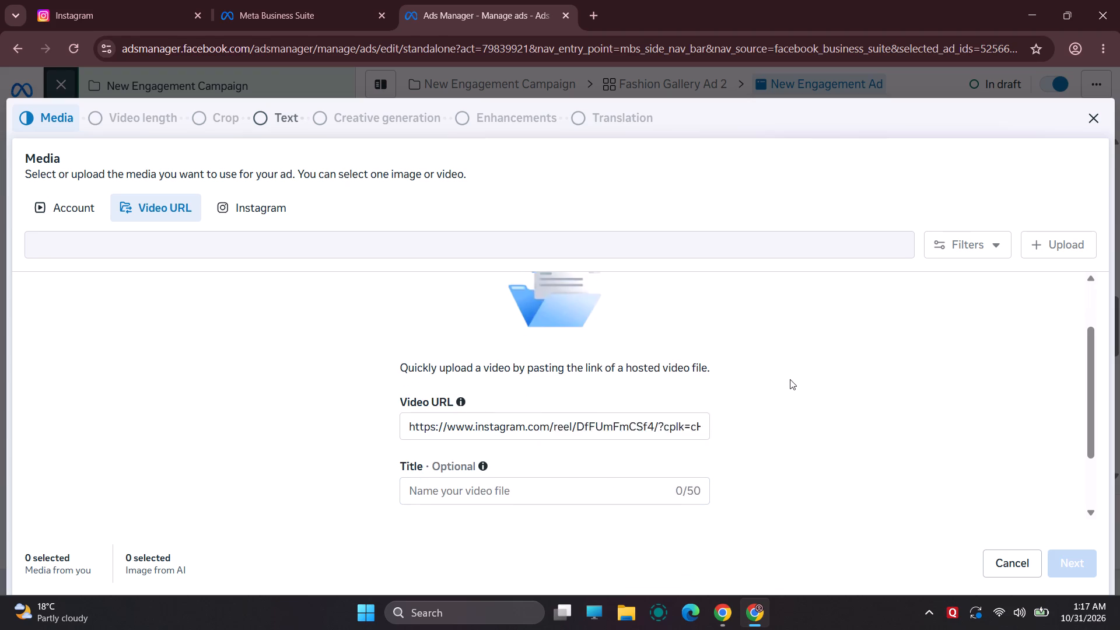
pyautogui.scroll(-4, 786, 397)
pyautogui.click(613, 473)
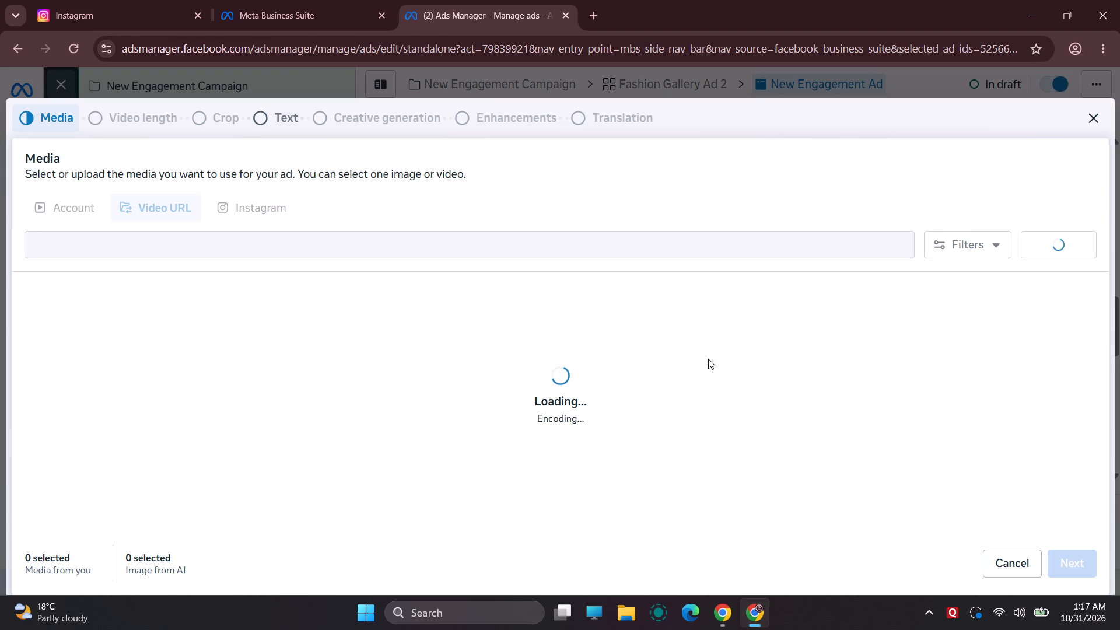
# Switch to Instagram and open the first pinned reel, the 2026 festive kurta video, on the thefashiongallery_kurta profile.
pyautogui.click(327, 0)
pyautogui.click(134, 2)
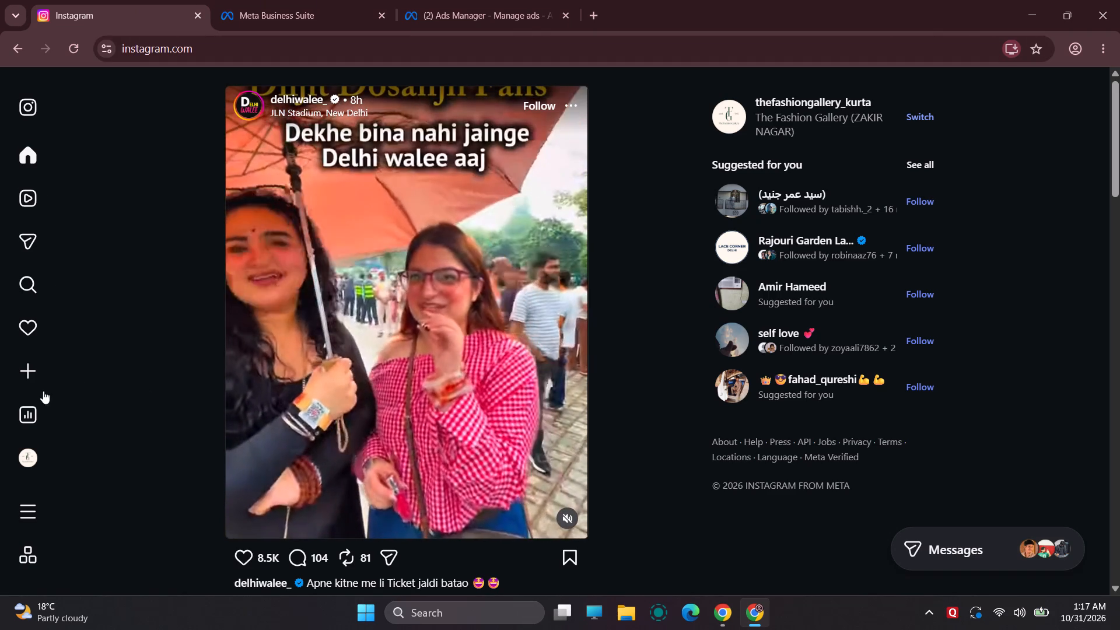
pyautogui.click(51, 456)
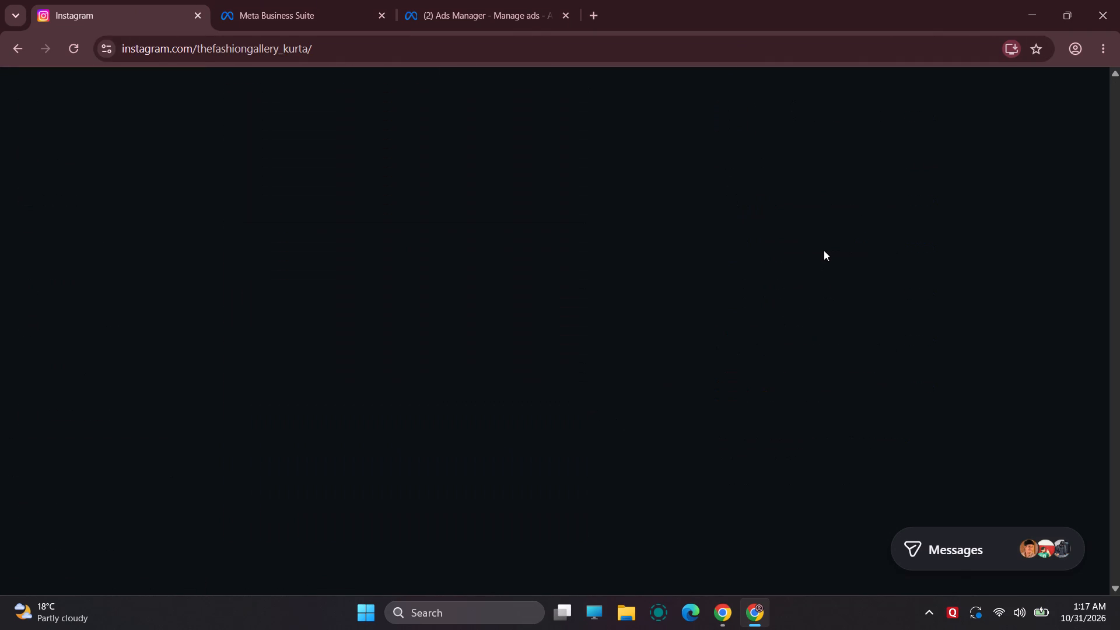
pyautogui.scroll(-3, 798, 269)
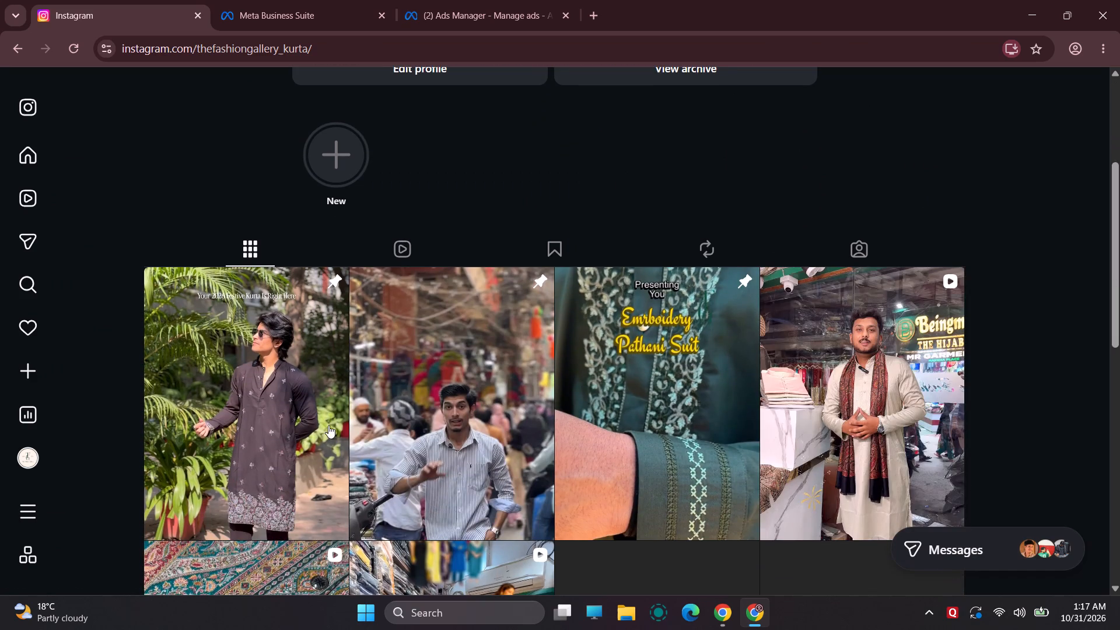
pyautogui.click(284, 425)
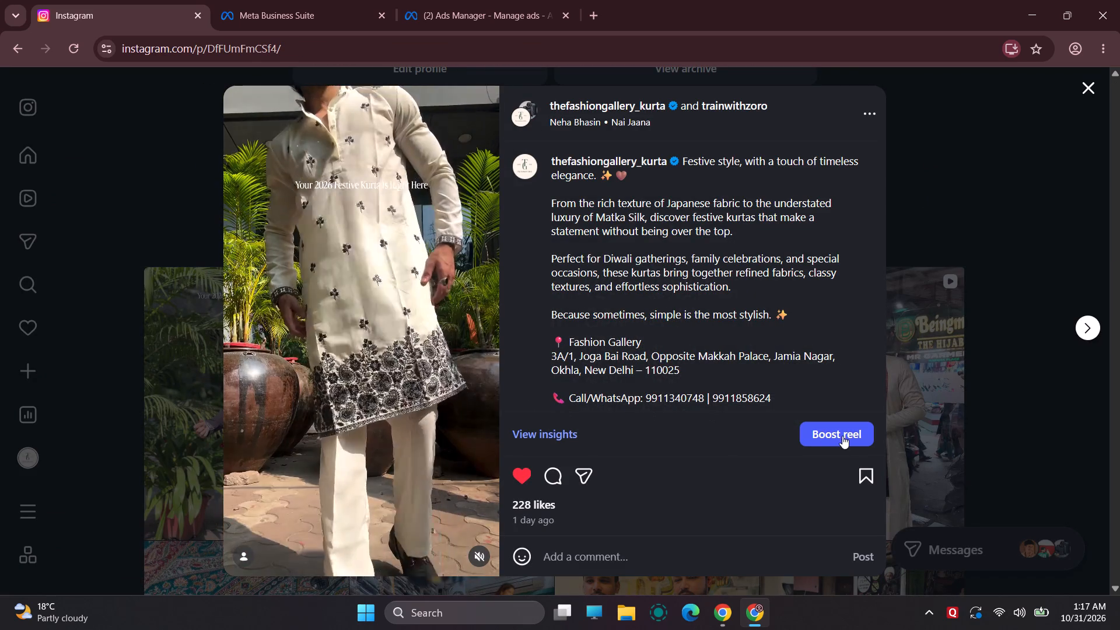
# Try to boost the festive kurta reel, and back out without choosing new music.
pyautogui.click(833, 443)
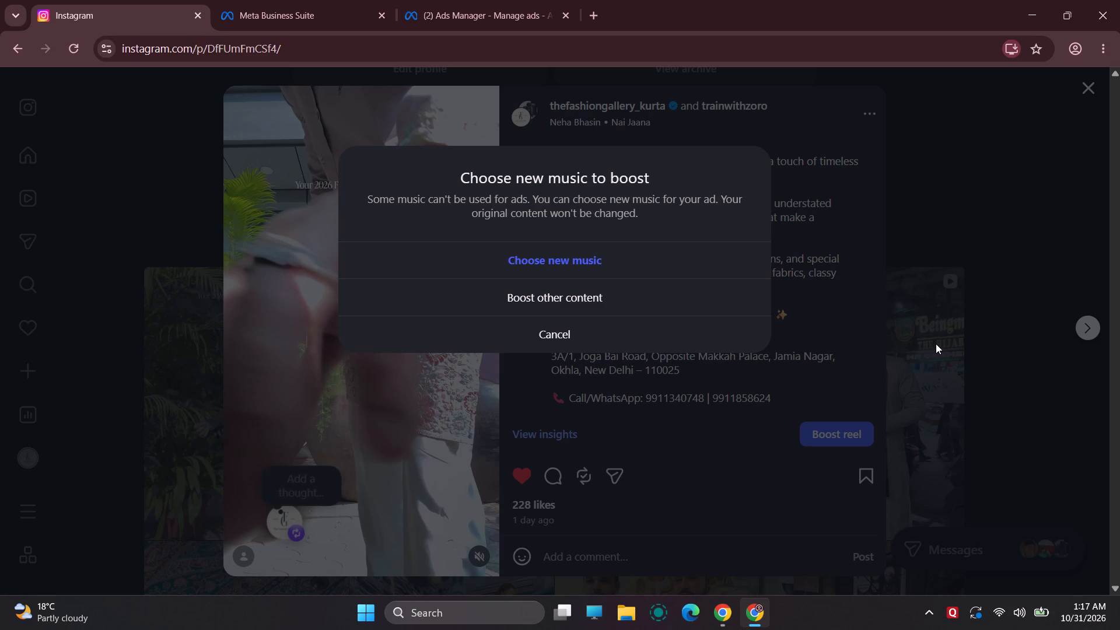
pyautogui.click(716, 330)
# Unmute the festive kurta reel and lower its volume slightly to listen to its audio.
pyautogui.click(473, 555)
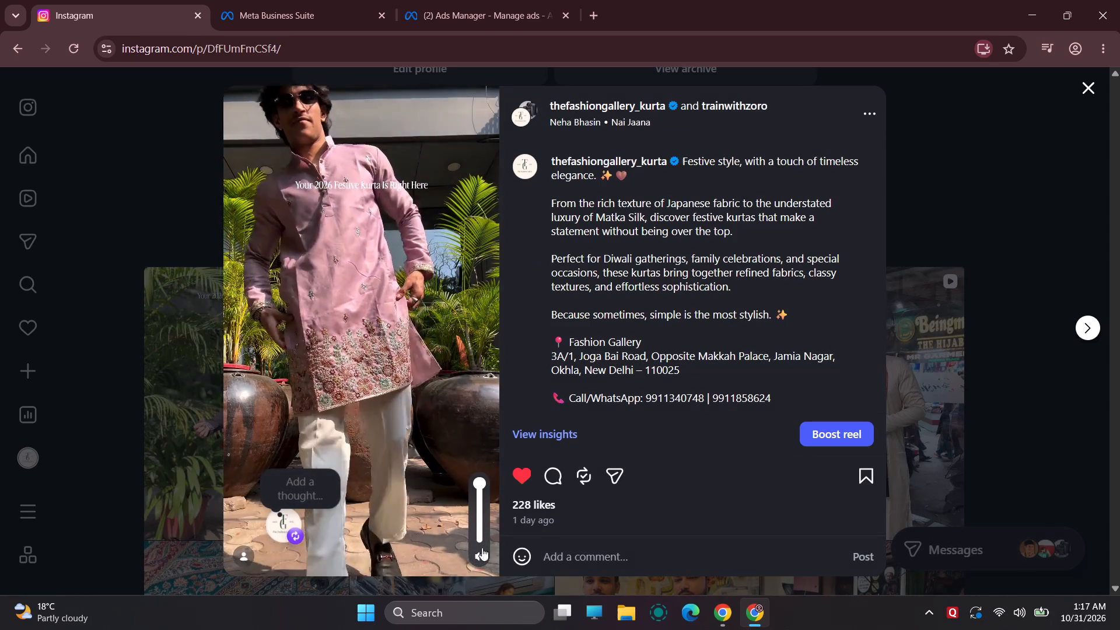
pyautogui.moveTo(480, 484); pyautogui.dragTo(480, 495)
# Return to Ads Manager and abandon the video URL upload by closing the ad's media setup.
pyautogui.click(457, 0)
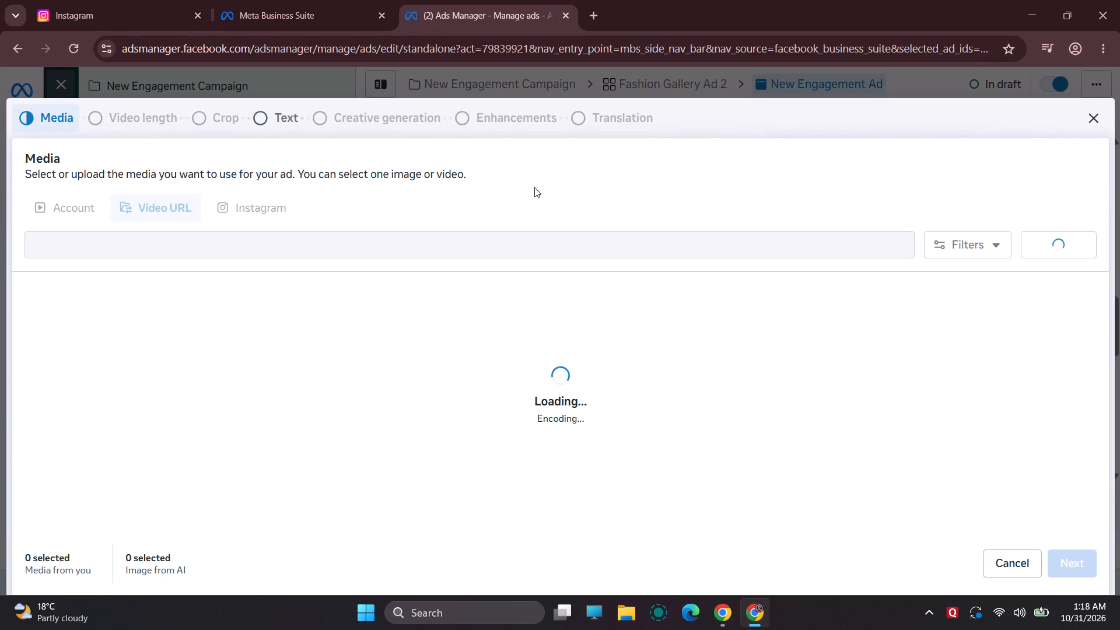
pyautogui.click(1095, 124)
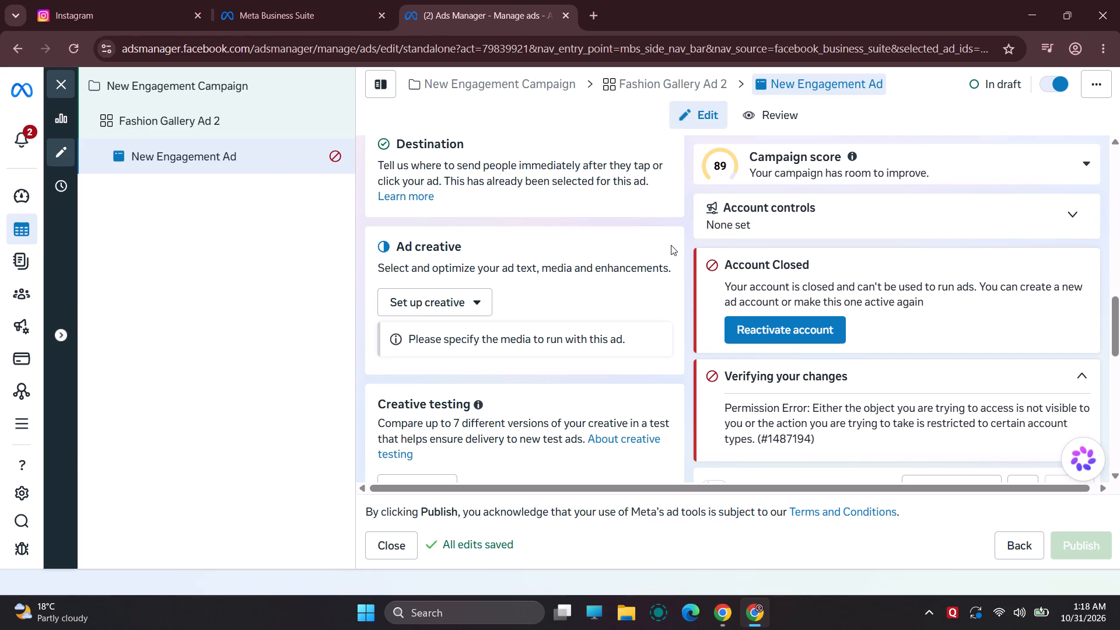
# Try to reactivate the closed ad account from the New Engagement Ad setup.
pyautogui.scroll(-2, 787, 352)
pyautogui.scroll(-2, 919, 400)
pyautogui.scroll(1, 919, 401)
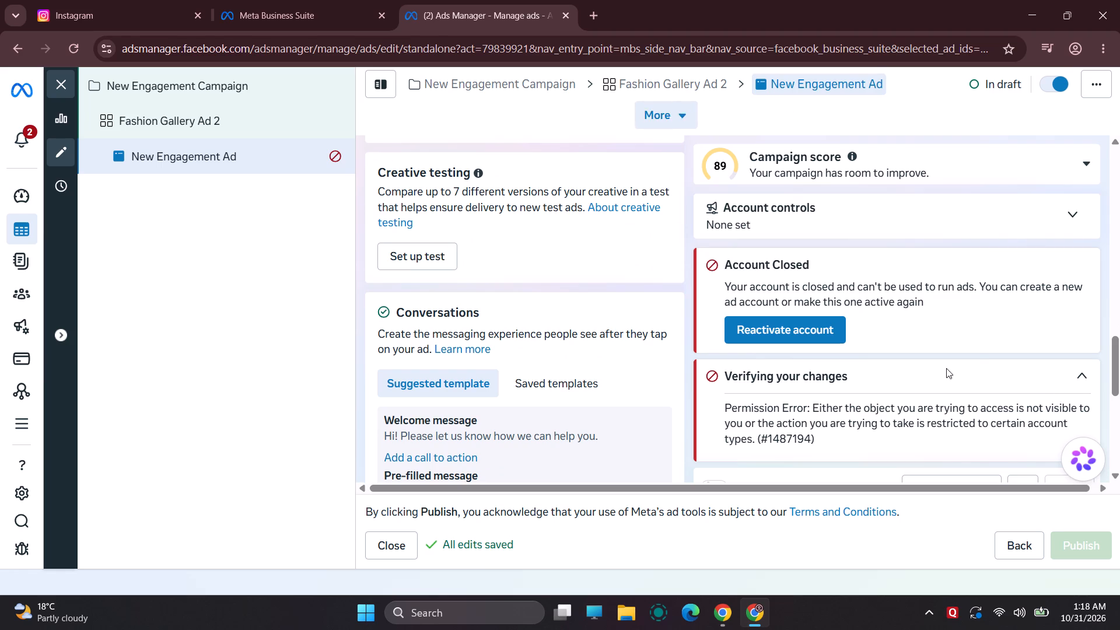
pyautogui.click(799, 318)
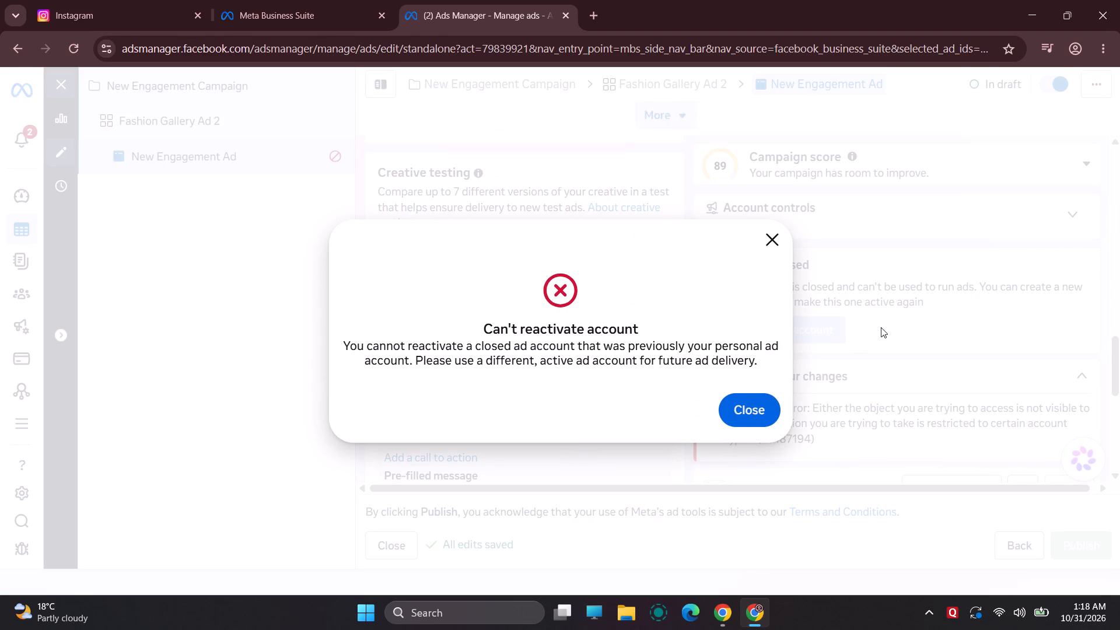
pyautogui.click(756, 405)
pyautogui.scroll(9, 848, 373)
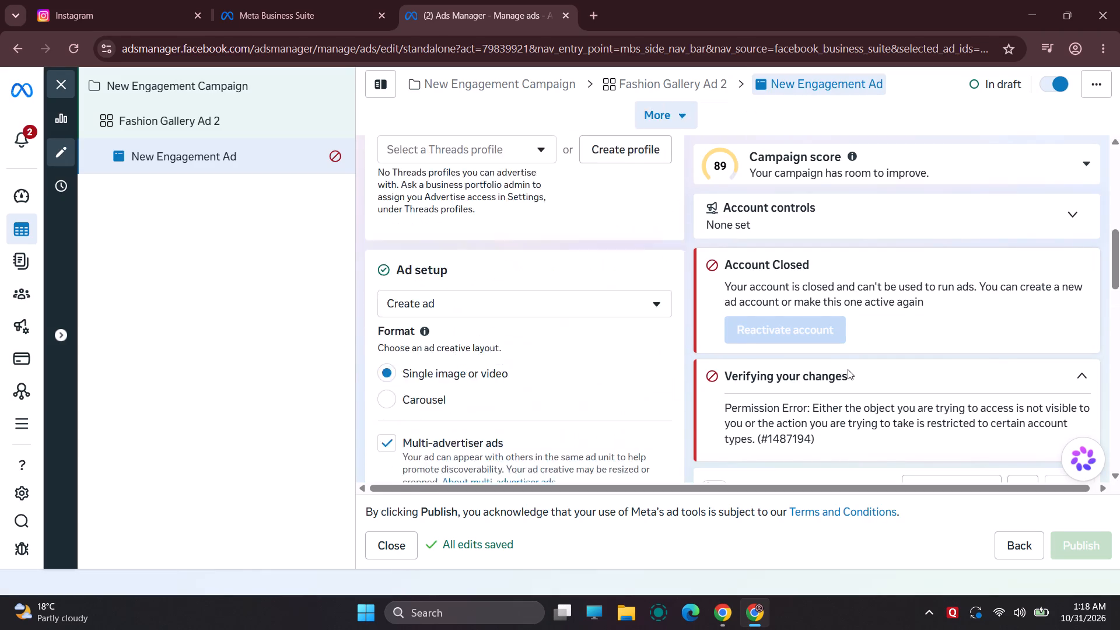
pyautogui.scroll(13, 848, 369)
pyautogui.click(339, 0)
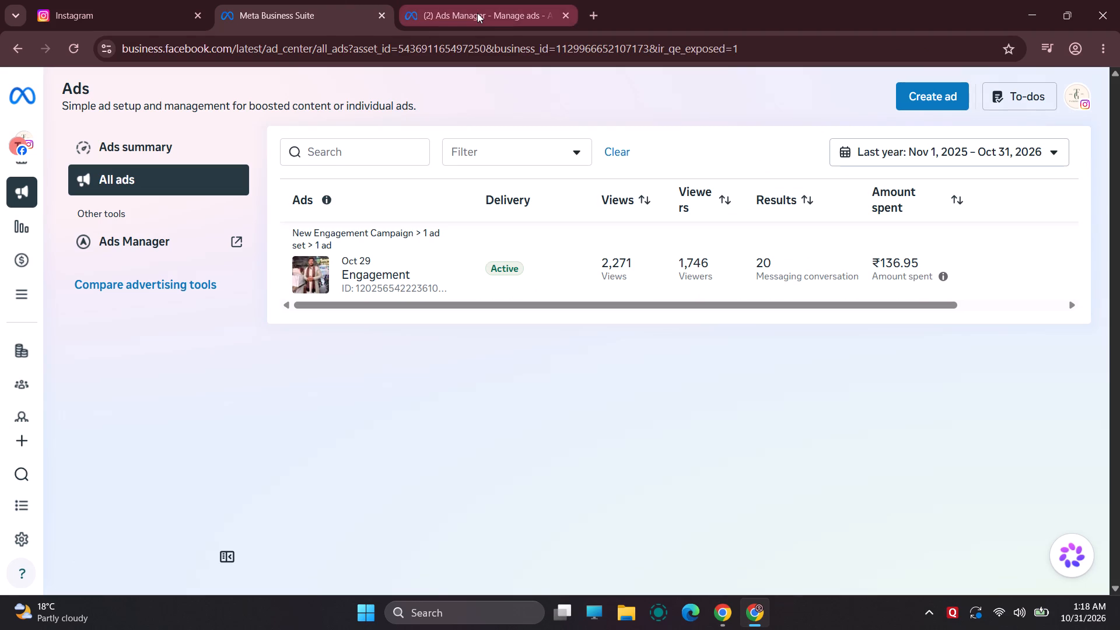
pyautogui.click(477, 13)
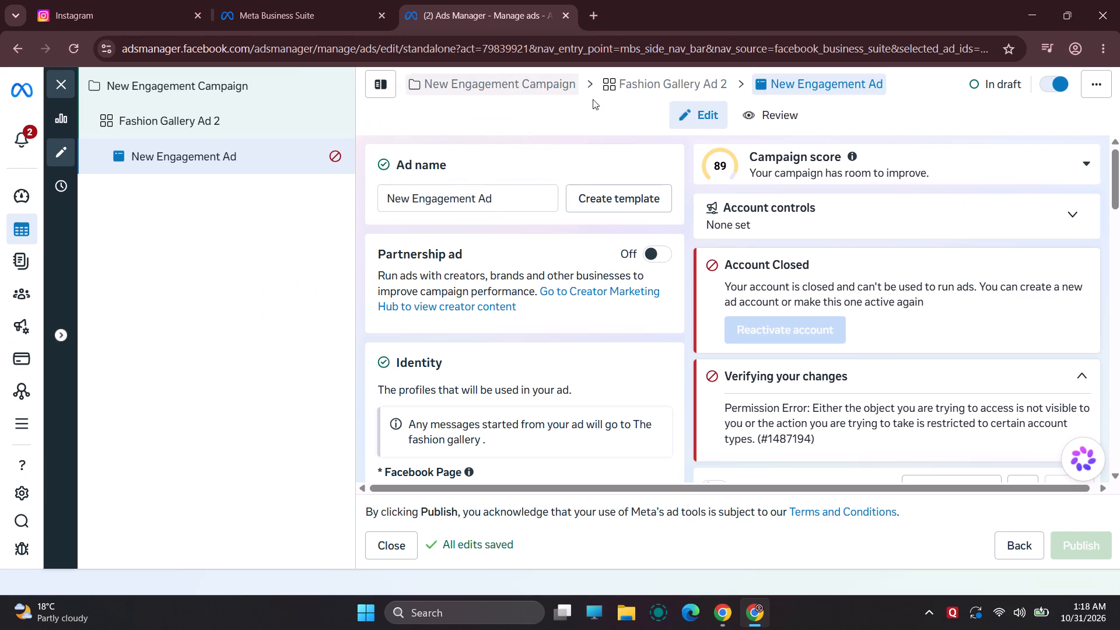
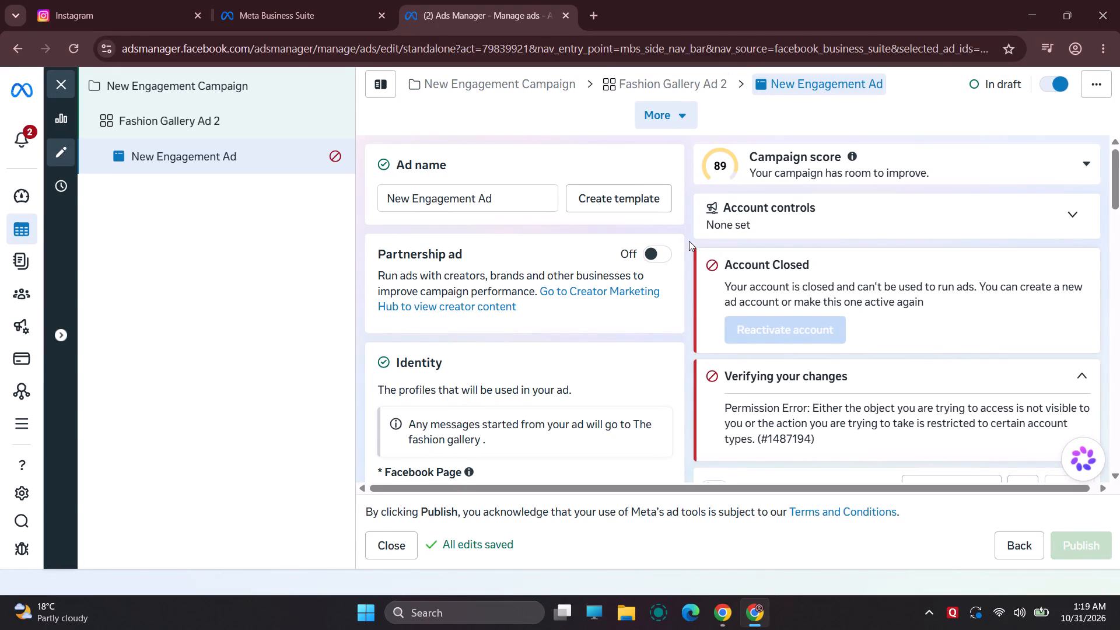
# Check the All ads list in Meta Business Suite, dismissing the error message, and return to the New Engagement Ad draft.
pyautogui.click(359, 0)
pyautogui.scroll(9, 434, 197)
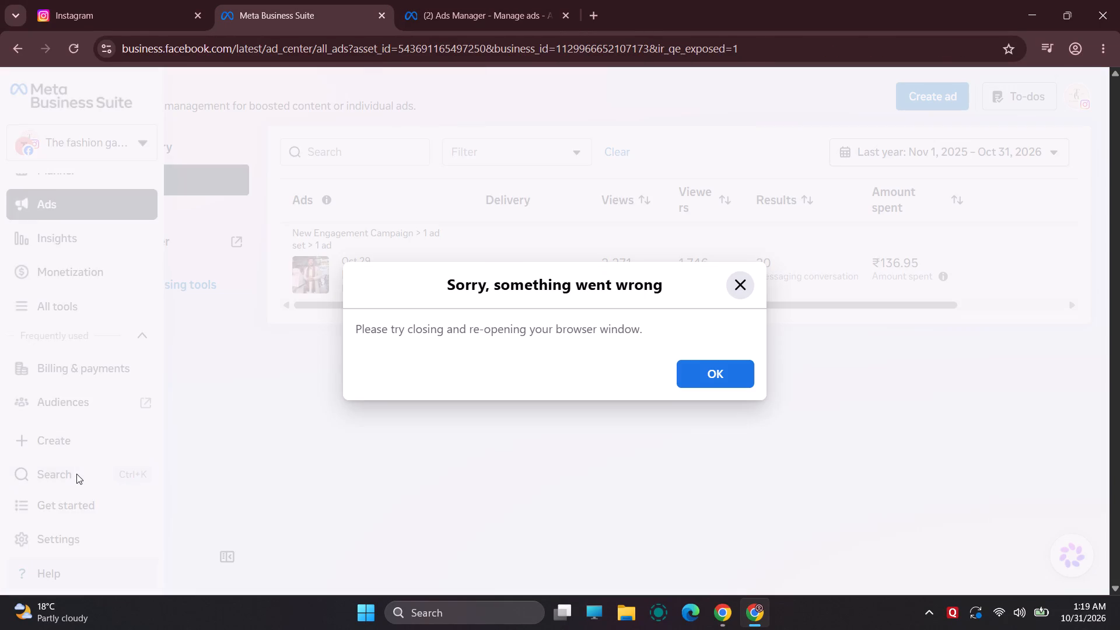
pyautogui.click(716, 377)
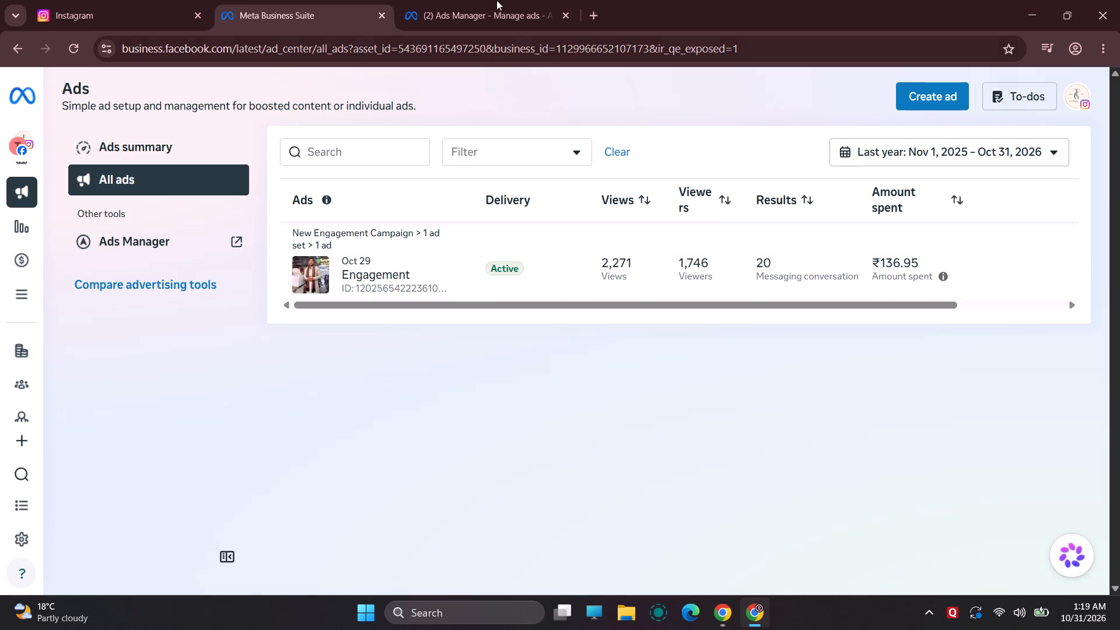
pyautogui.click(488, 0)
# Examine the New Engagement Ad's setup sections, account notices and available creative types.
pyautogui.scroll(-5, 802, 381)
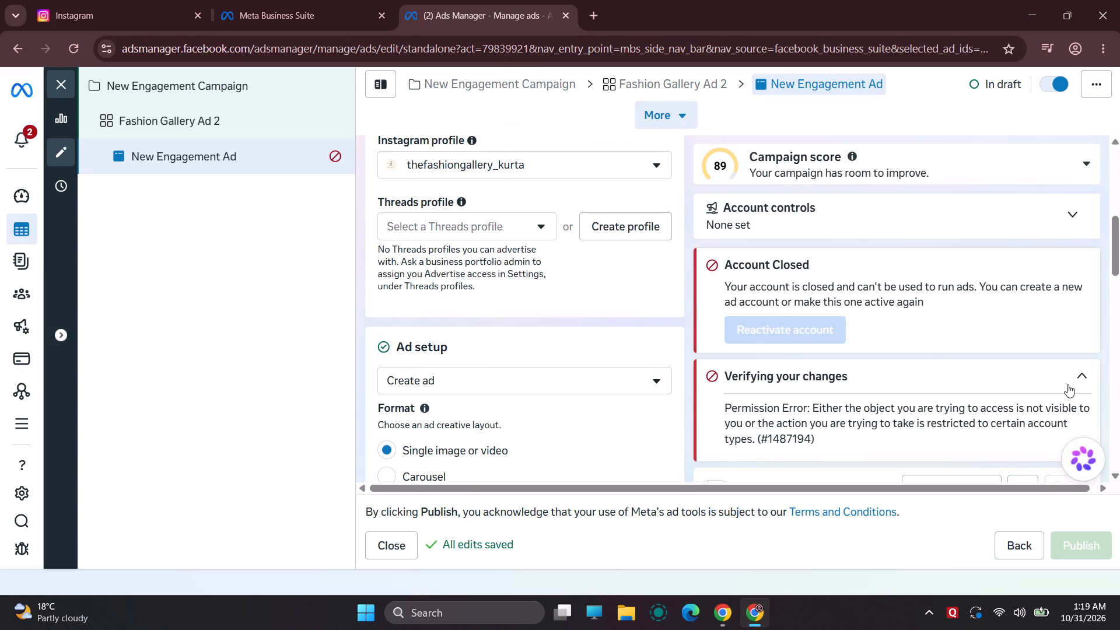
pyautogui.click(1075, 381)
pyautogui.click(1075, 381)
pyautogui.scroll(5, 863, 427)
pyautogui.scroll(3, 571, 344)
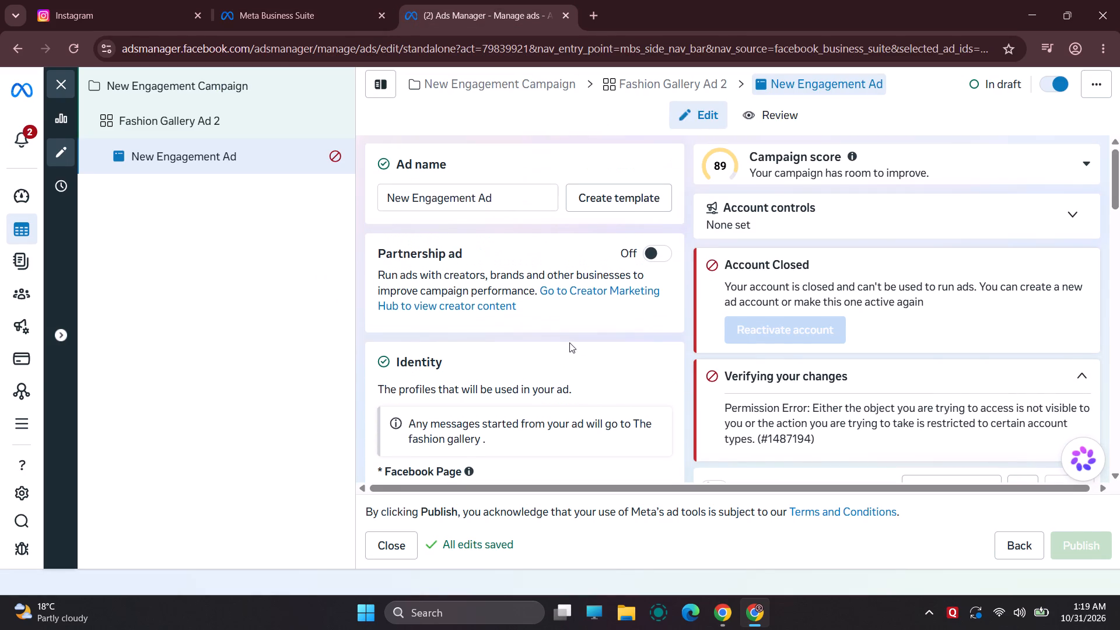
pyautogui.scroll(3, 569, 342)
pyautogui.scroll(-10, 569, 342)
pyautogui.scroll(2, 570, 334)
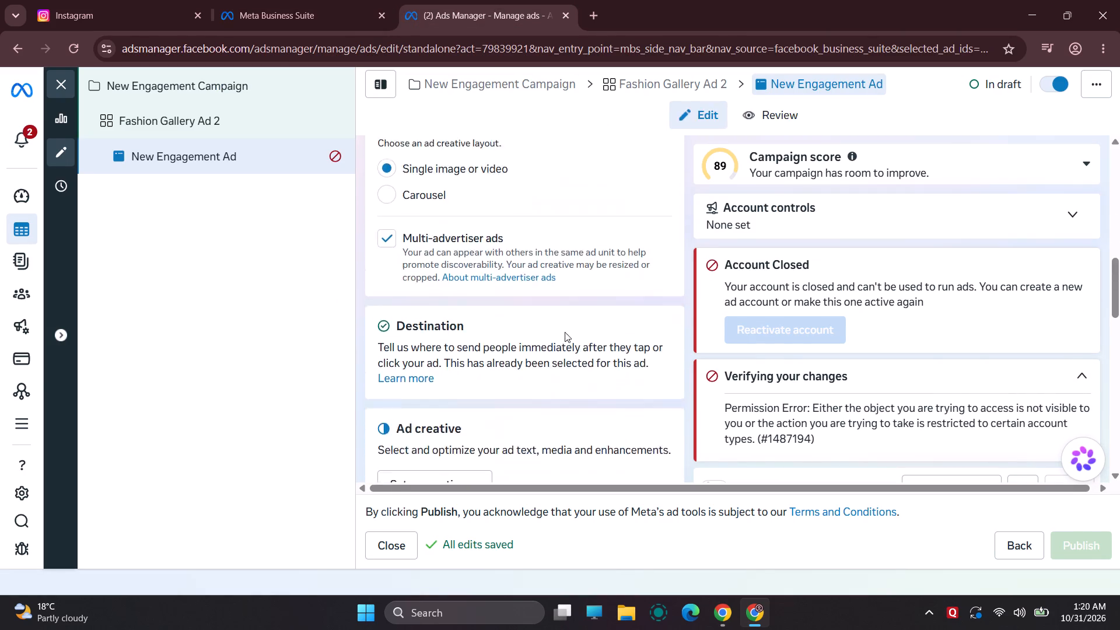
pyautogui.scroll(-3, 558, 330)
pyautogui.click(465, 302)
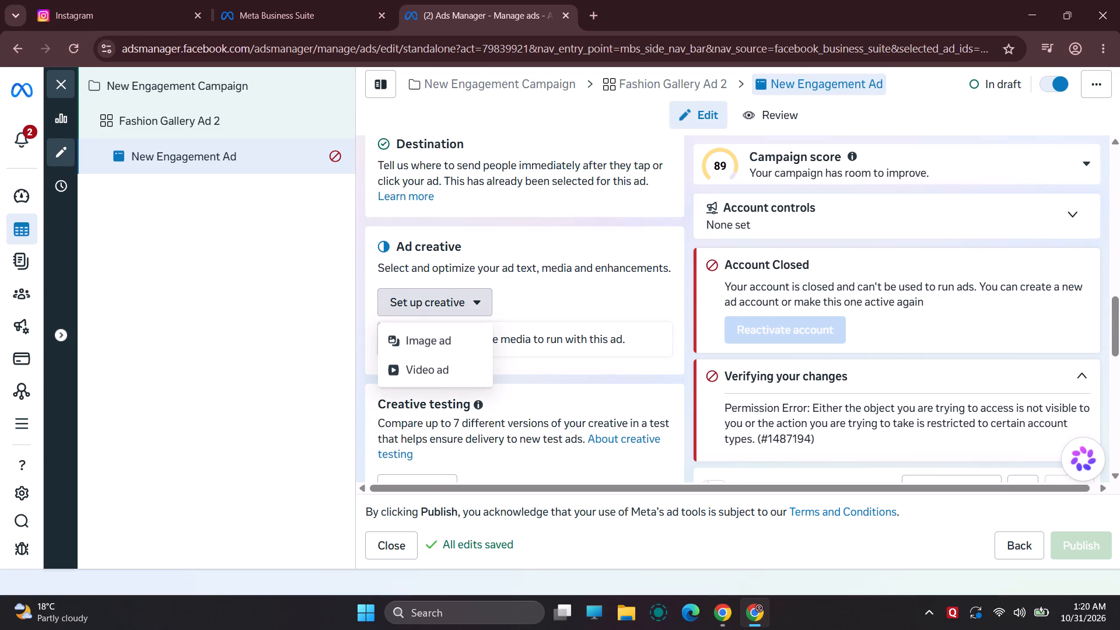
pyautogui.click(1034, 131)
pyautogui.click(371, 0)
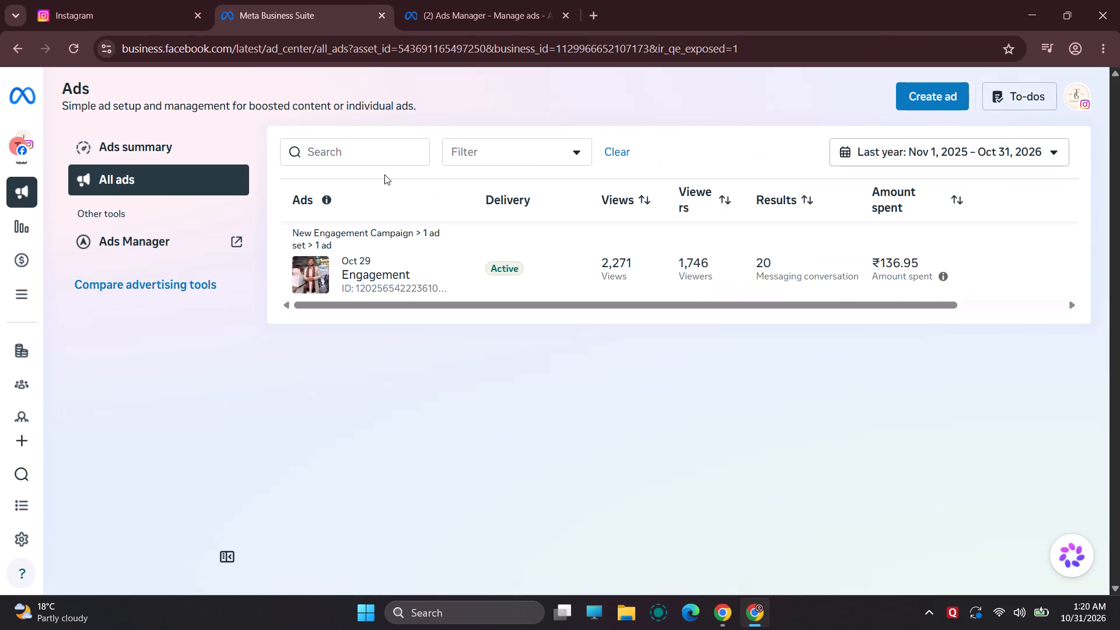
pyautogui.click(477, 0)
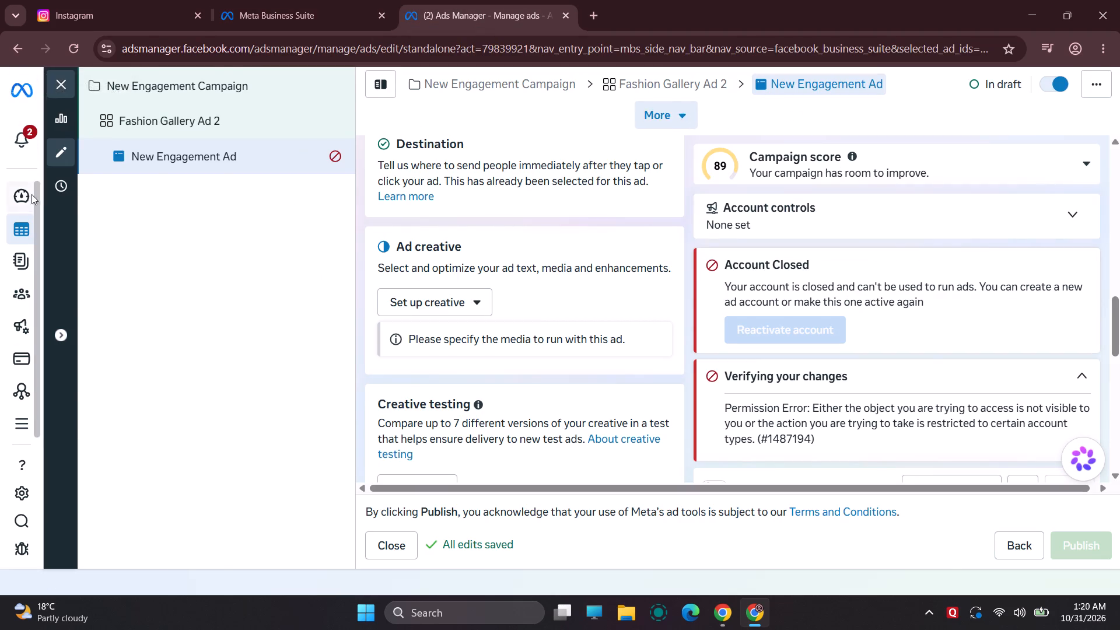
# Leave the ad editor for the ads list and clear the ad, ad set and campaign selections to list all ads.
pyautogui.click(57, 190)
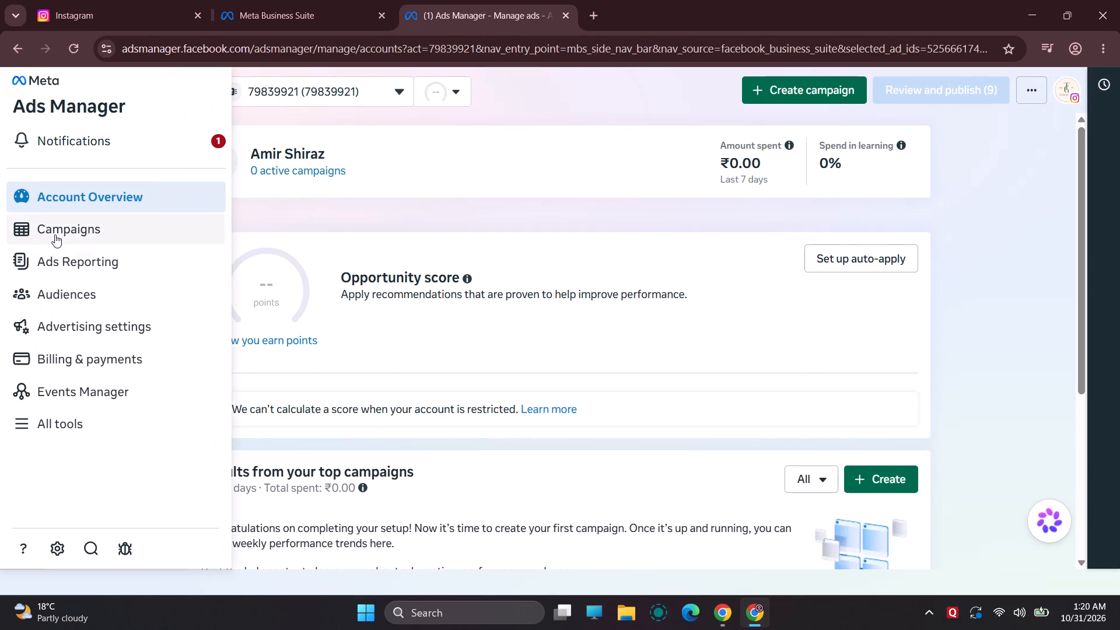
pyautogui.click(55, 235)
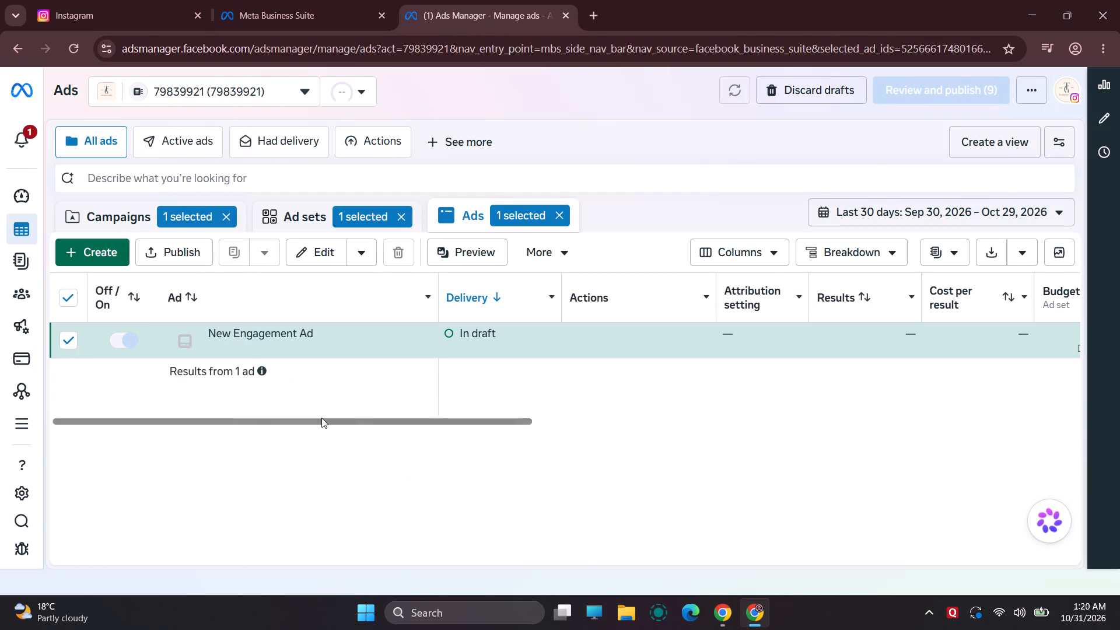
pyautogui.click(74, 341)
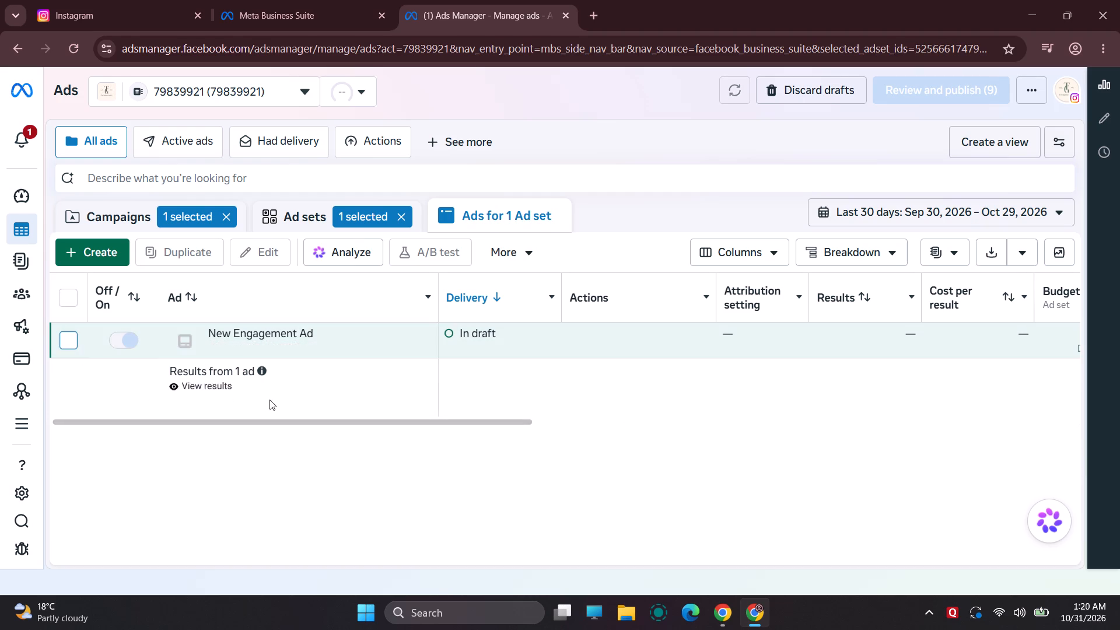
pyautogui.click(401, 218)
pyautogui.click(225, 213)
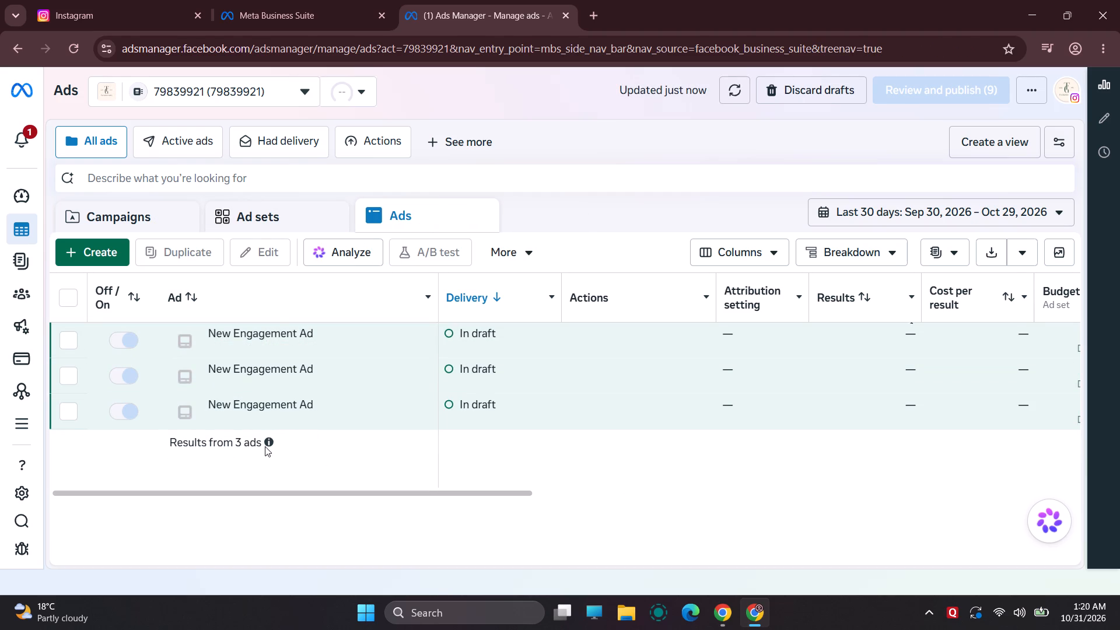
# Look through the account's full ad set and campaign lists, including the campaigns' attribution, results and budget columns.
pyautogui.click(280, 219)
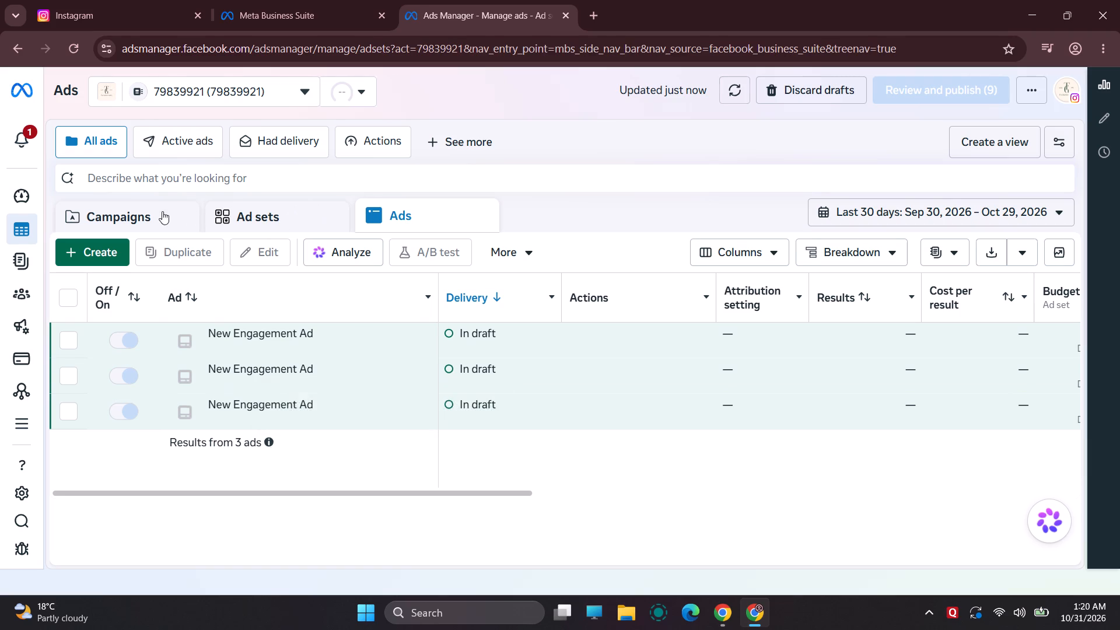
pyautogui.click(150, 211)
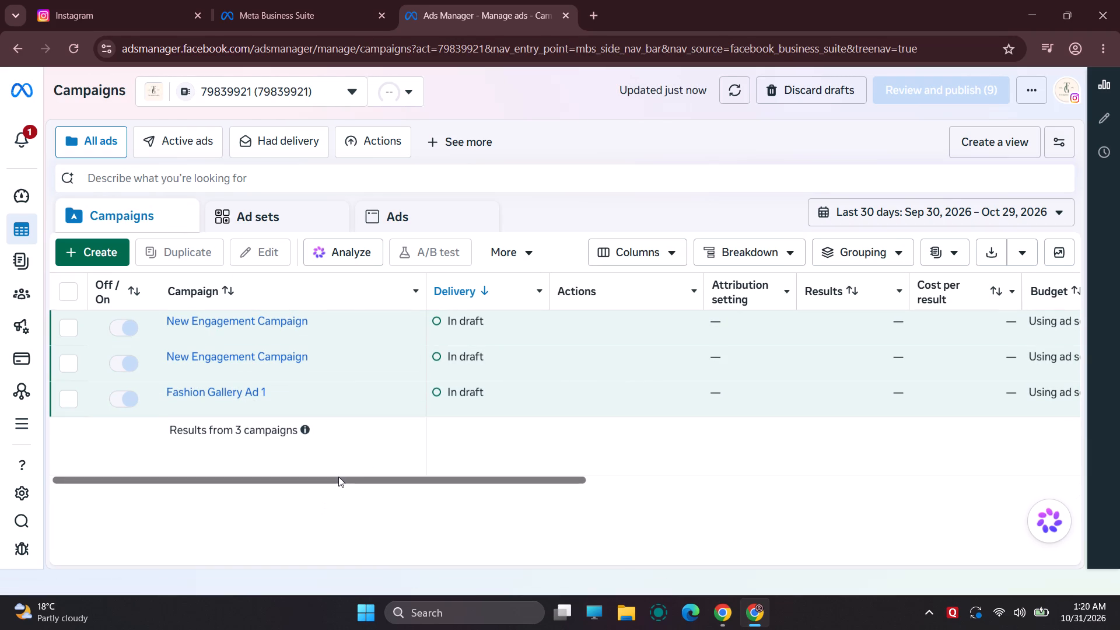
pyautogui.click(274, 212)
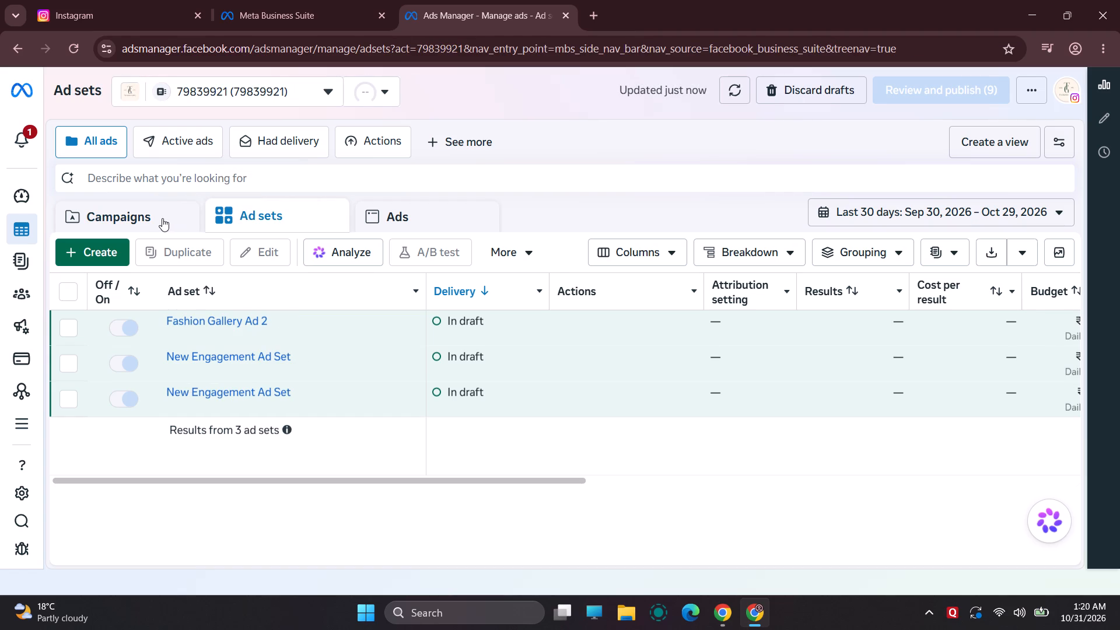
pyautogui.click(162, 218)
pyautogui.moveTo(414, 475); pyautogui.dragTo(771, 475)
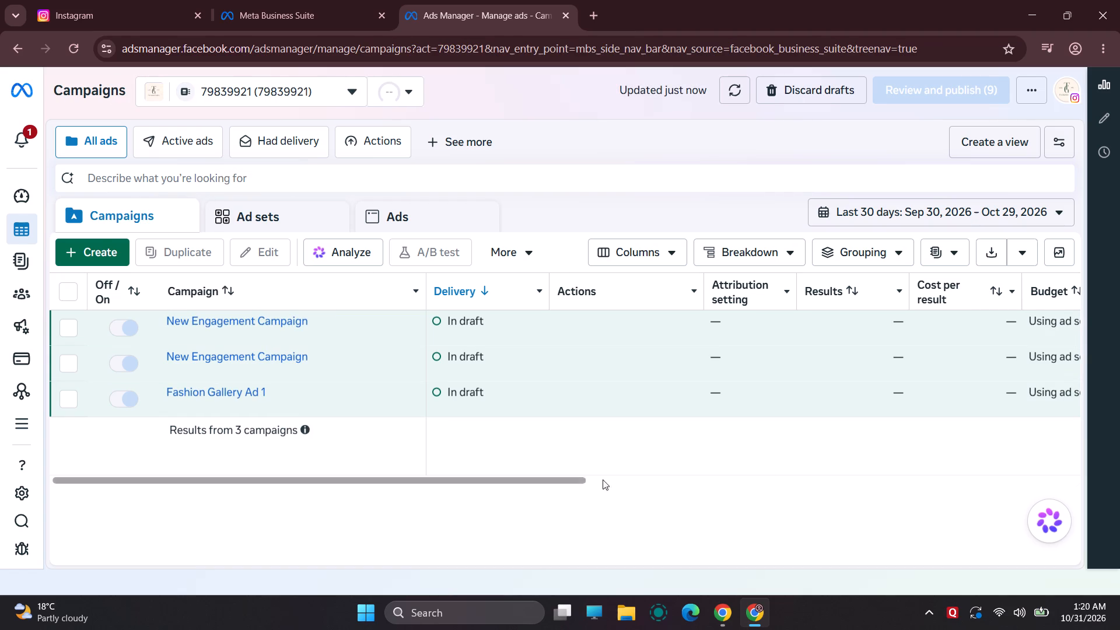
pyautogui.moveTo(553, 483); pyautogui.dragTo(486, 465)
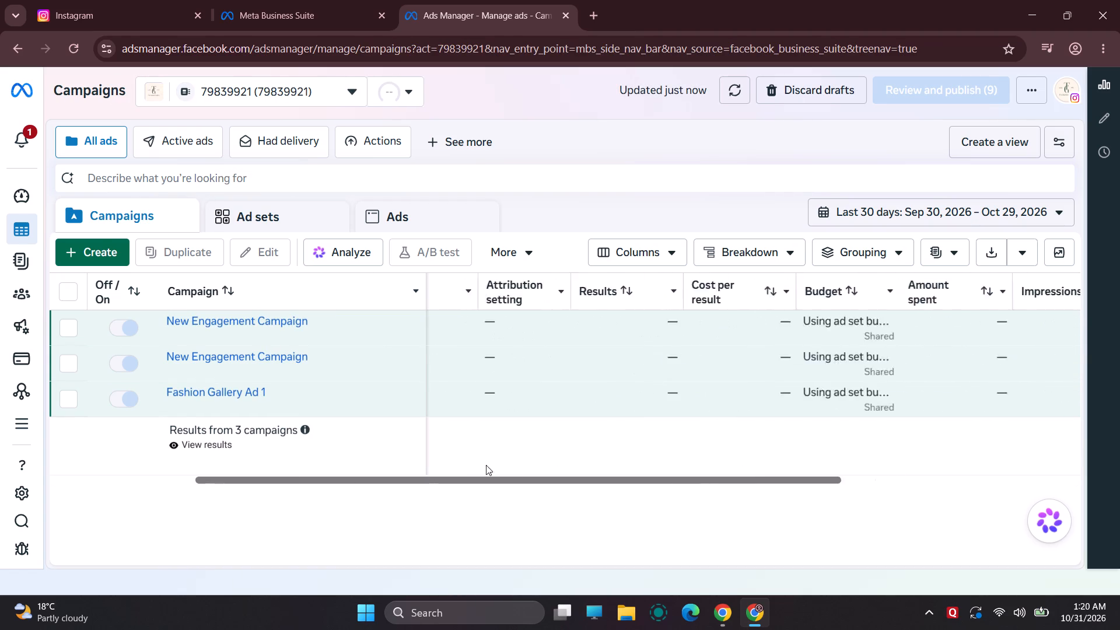
pyautogui.moveTo(486, 465); pyautogui.dragTo(264, 455)
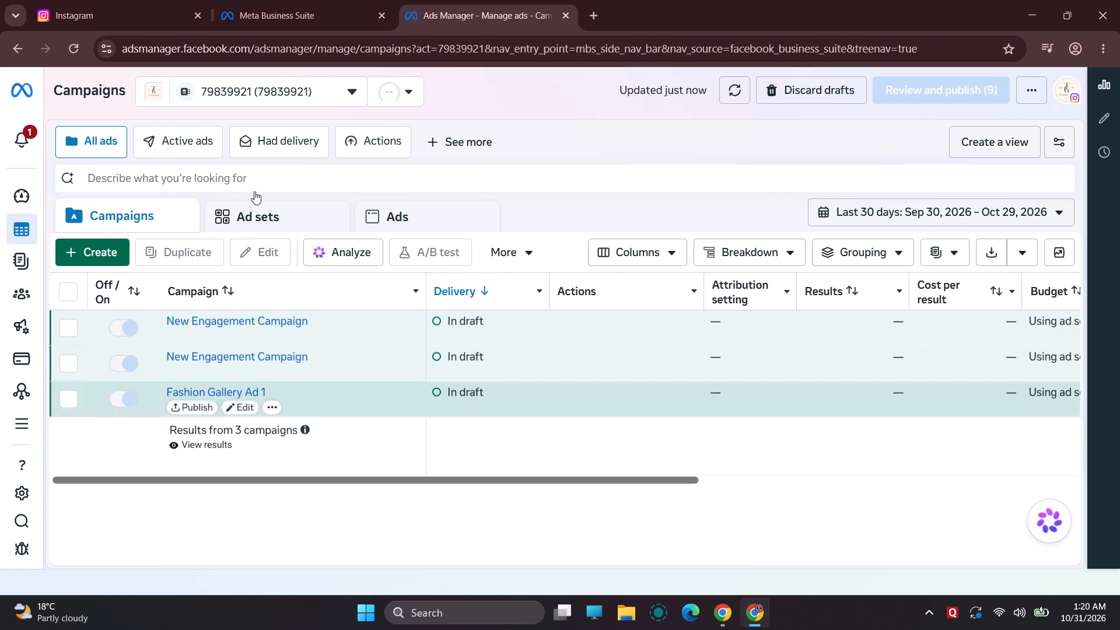
# Open the Ads Manager notifications.
pyautogui.click(17, 135)
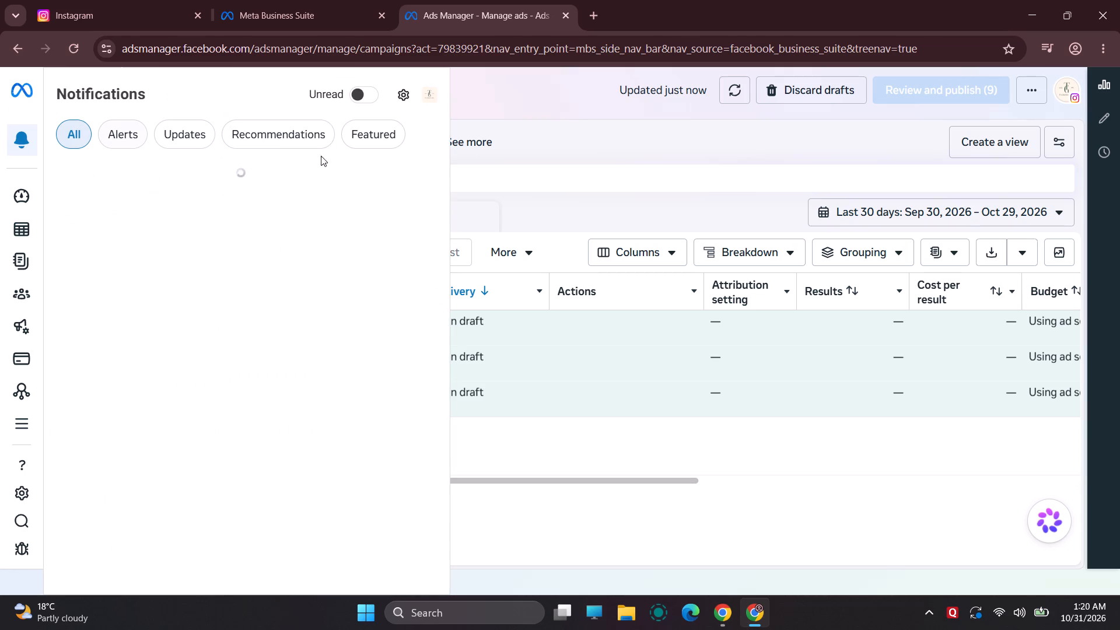
# Close the notifications, open the Fashion Gallery Ad 1 draft, look through its campaign settings and continue to its ad set.
pyautogui.click(577, 99)
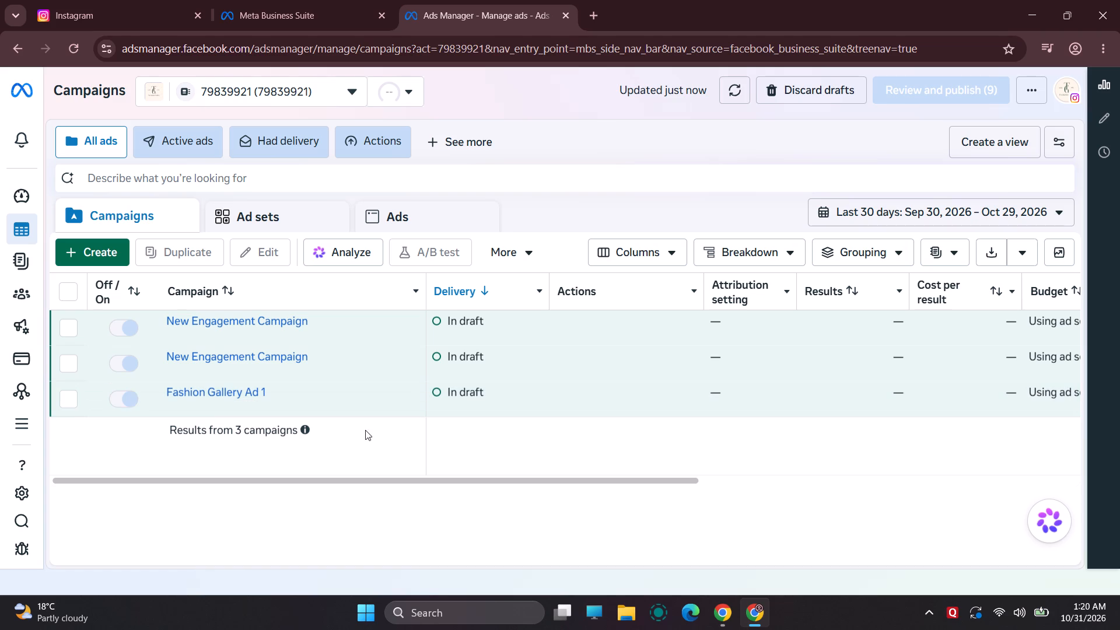
pyautogui.click(241, 411)
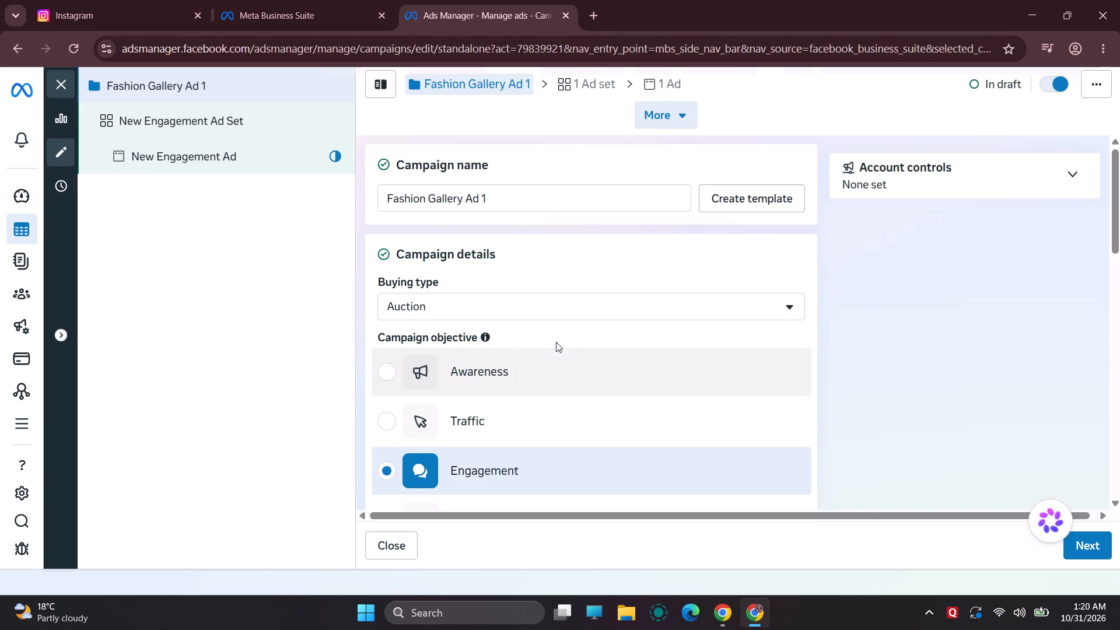
pyautogui.scroll(-13, 677, 318)
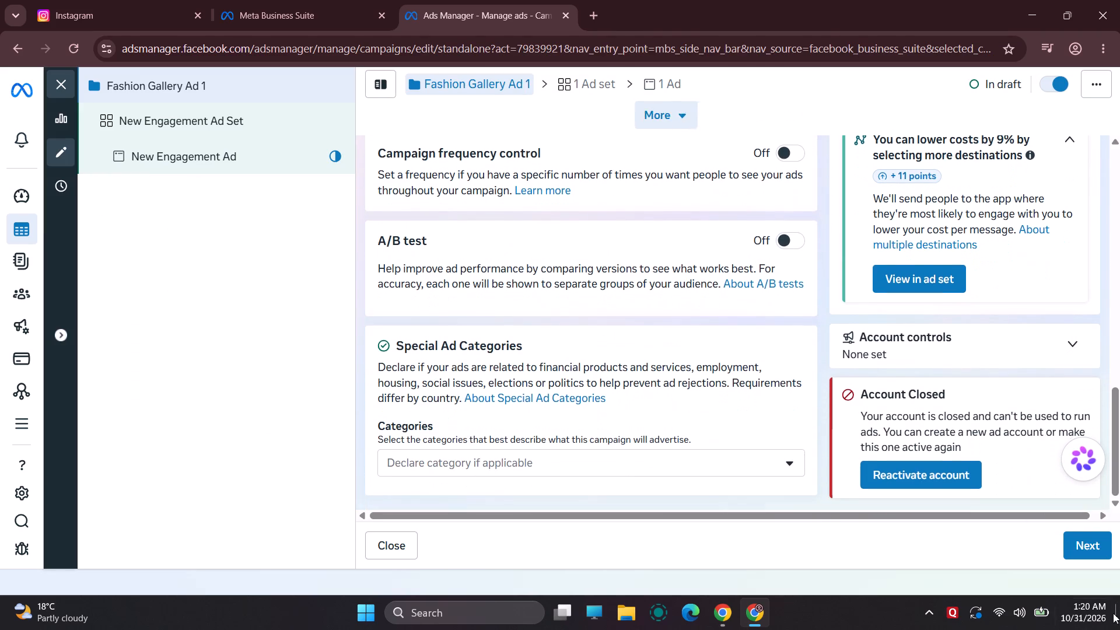
pyautogui.click(1098, 542)
# Look through the New Engagement Ad Set's conversion, WhatsApp destination and AI response settings, and continue to the ad.
pyautogui.scroll(2, 998, 320)
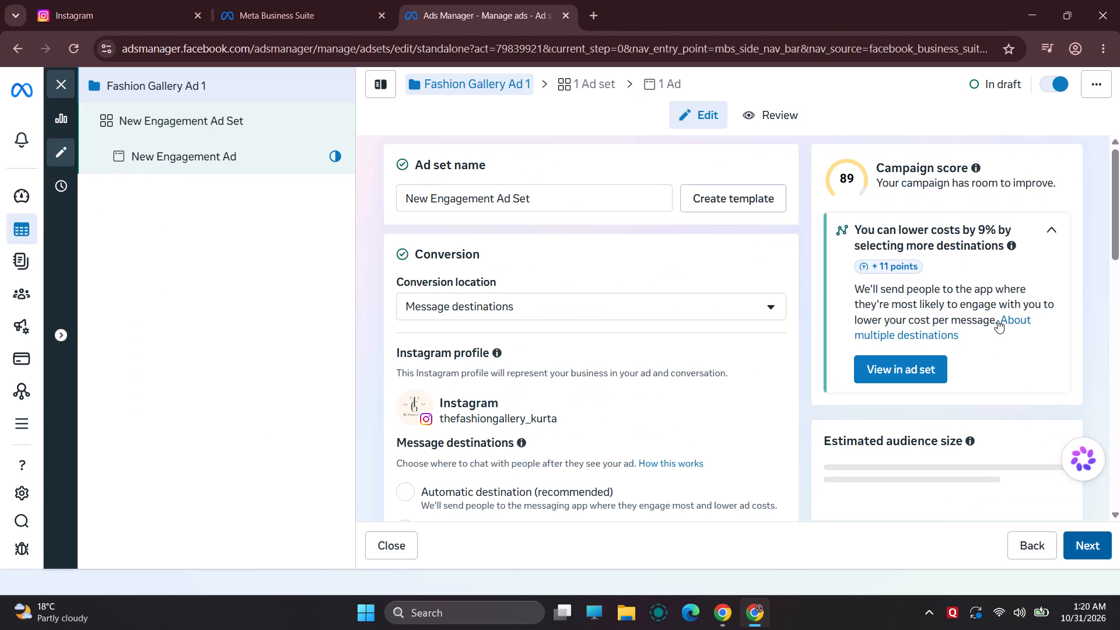
pyautogui.scroll(5, 998, 320)
pyautogui.scroll(-15, 848, 332)
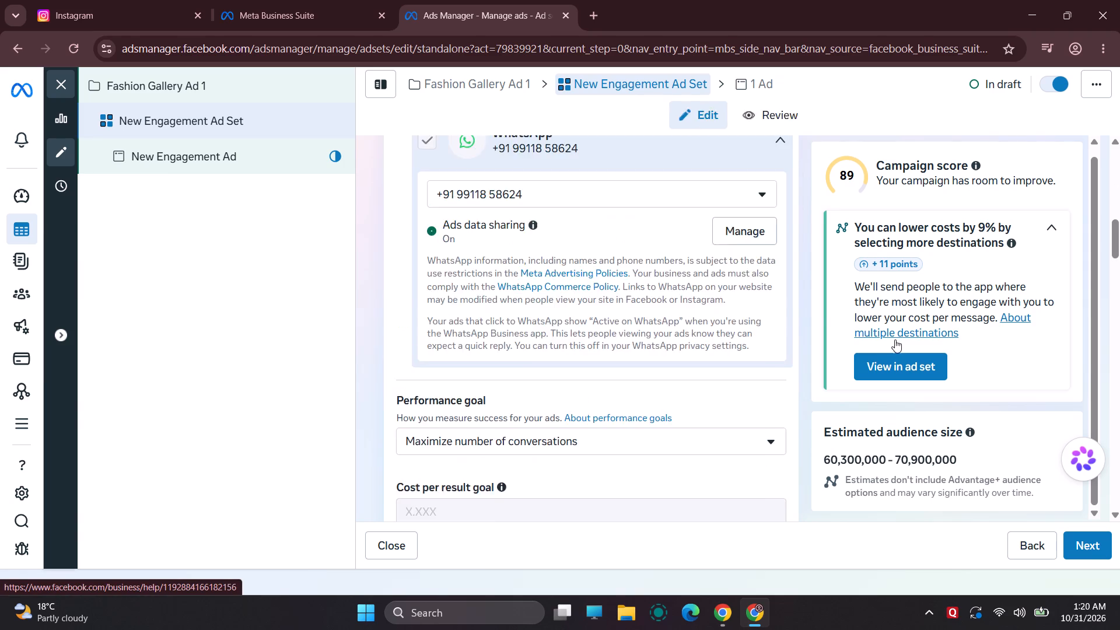
pyautogui.scroll(-6, 895, 339)
pyautogui.scroll(-16, 897, 342)
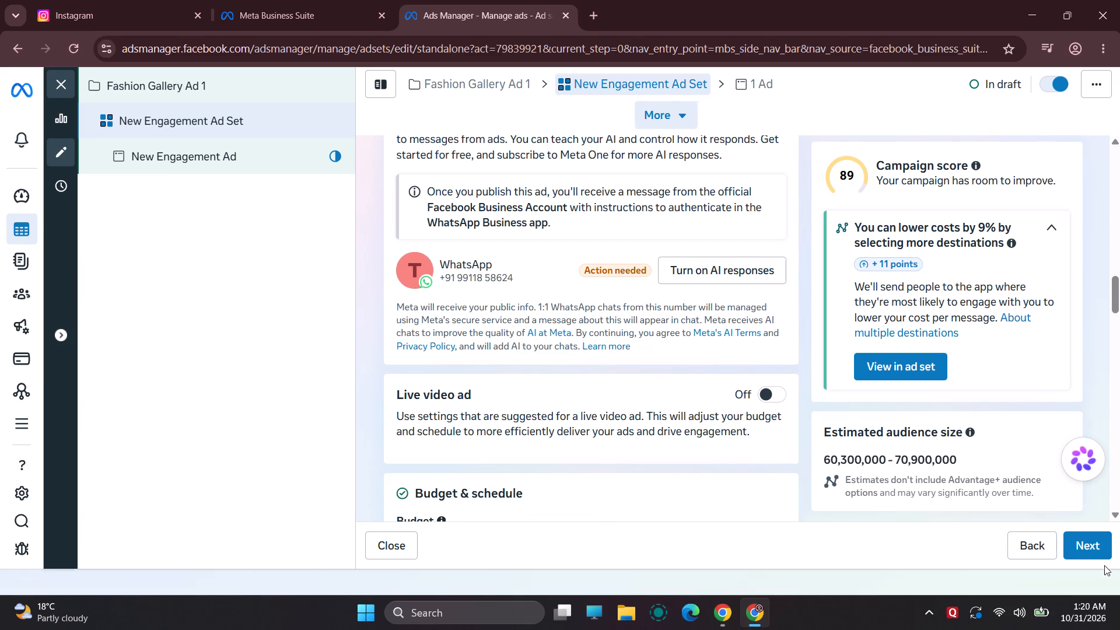
pyautogui.click(1096, 535)
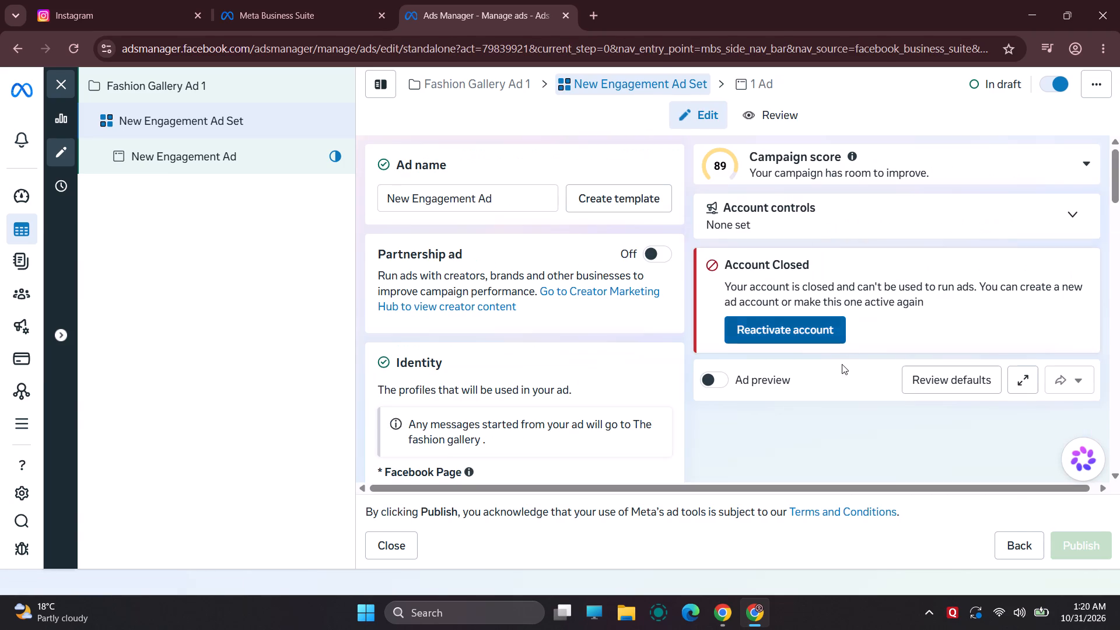